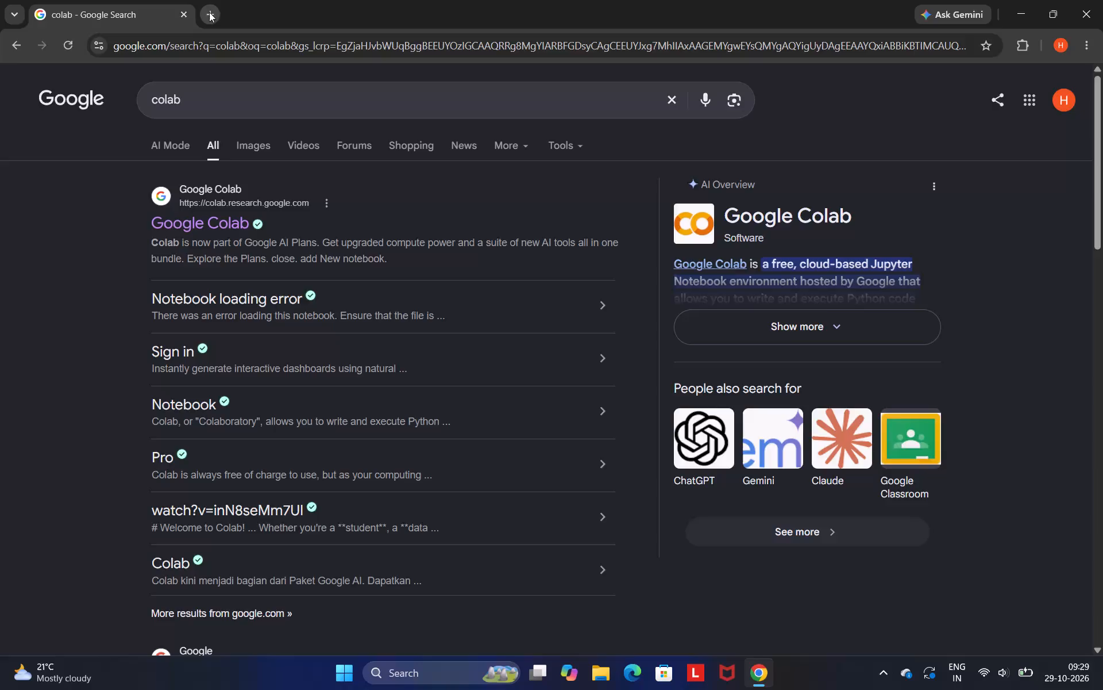
Search the web for figma in a new tab and open the Figma site from the results.
type("figm")
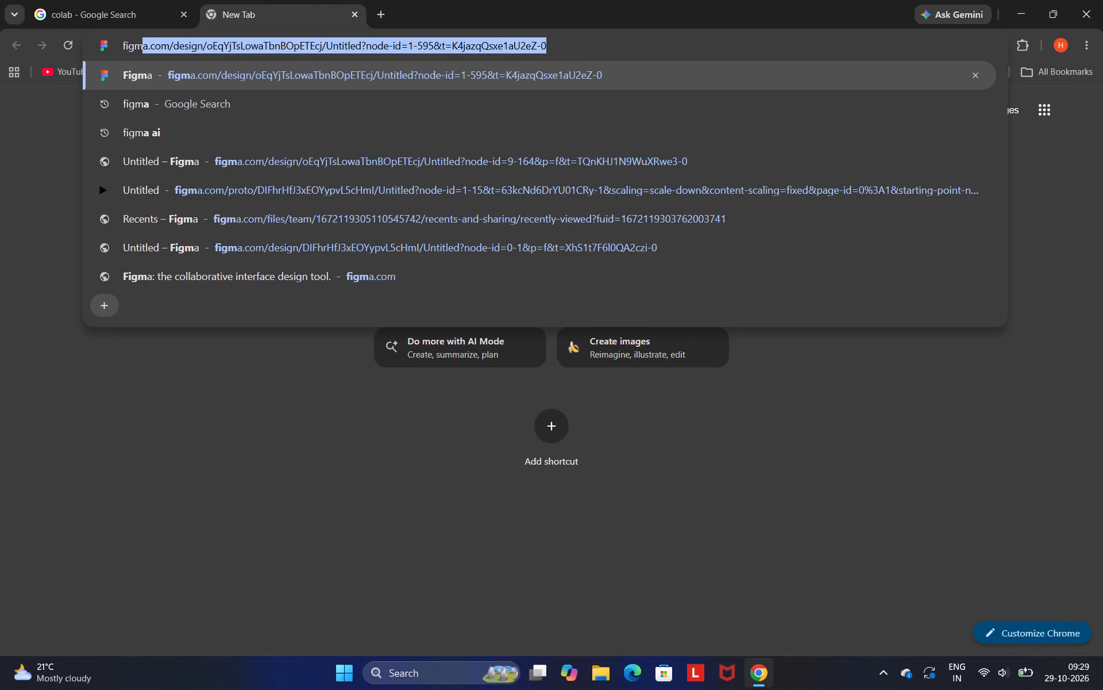
key("Down")
key("Return")
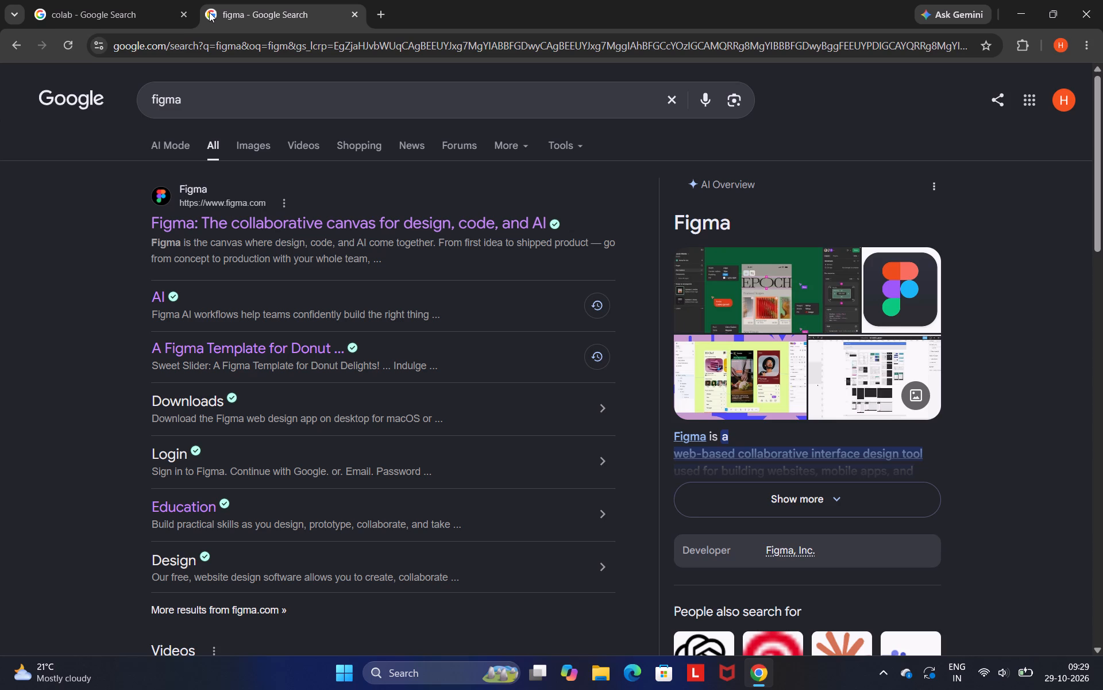
left_click(325, 212)
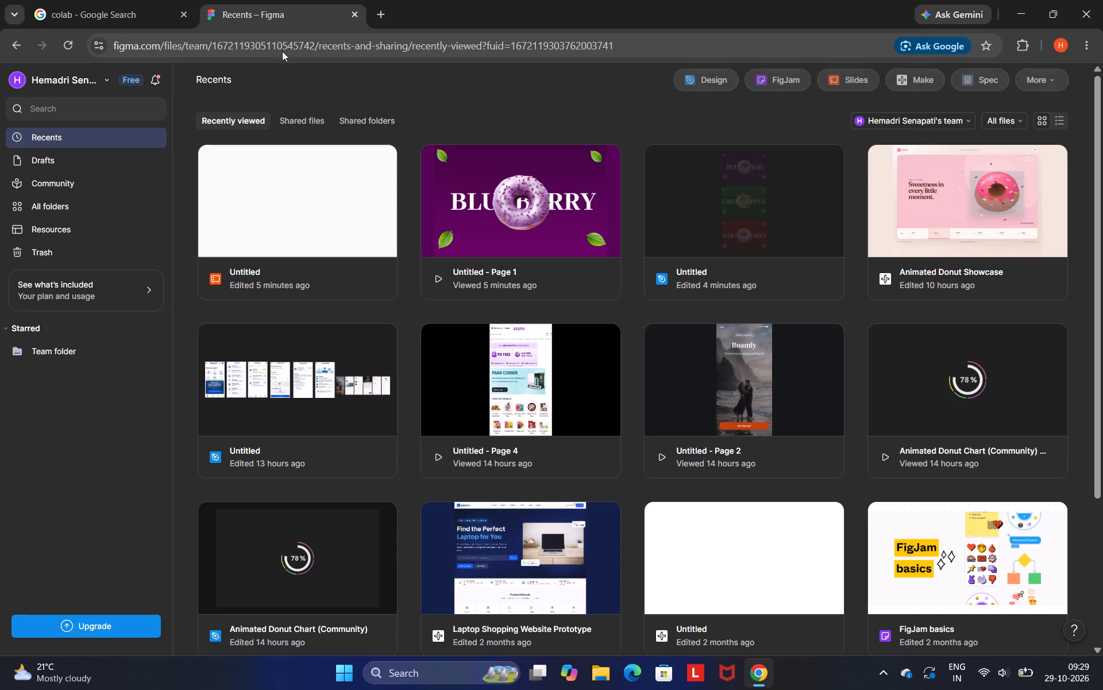
left_click(292, 91)
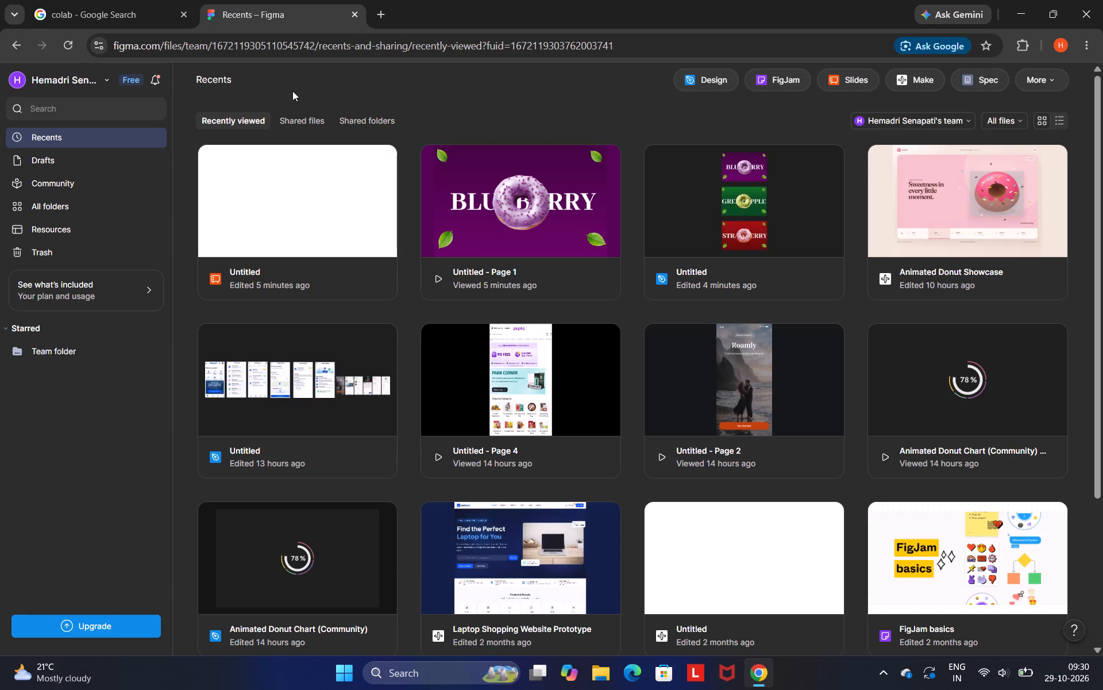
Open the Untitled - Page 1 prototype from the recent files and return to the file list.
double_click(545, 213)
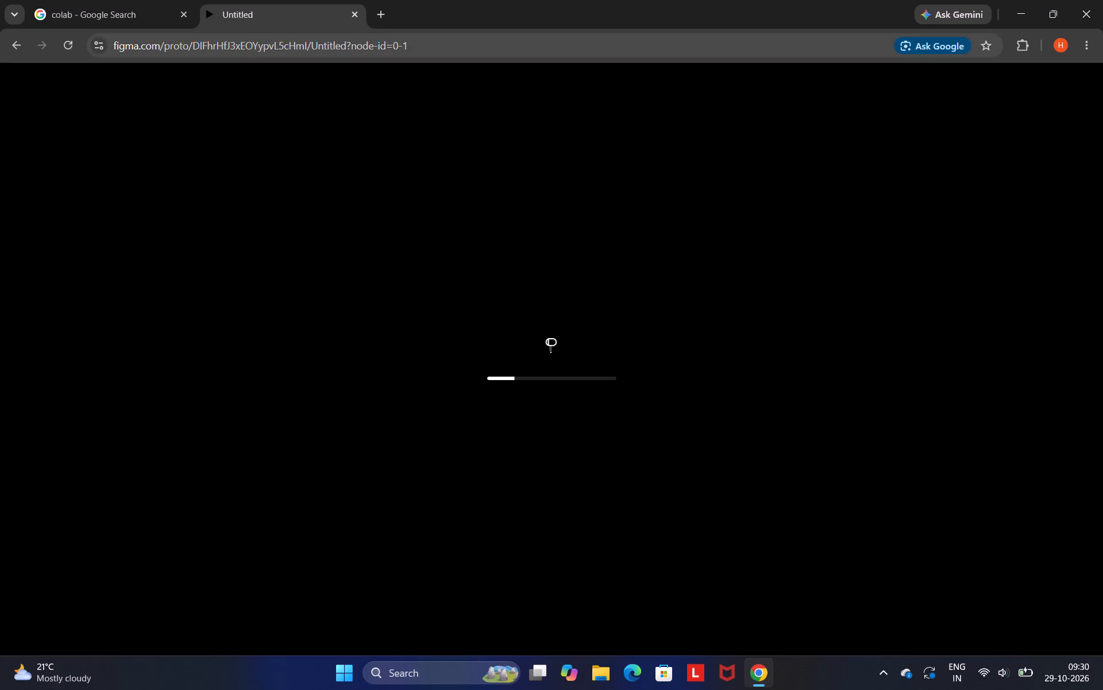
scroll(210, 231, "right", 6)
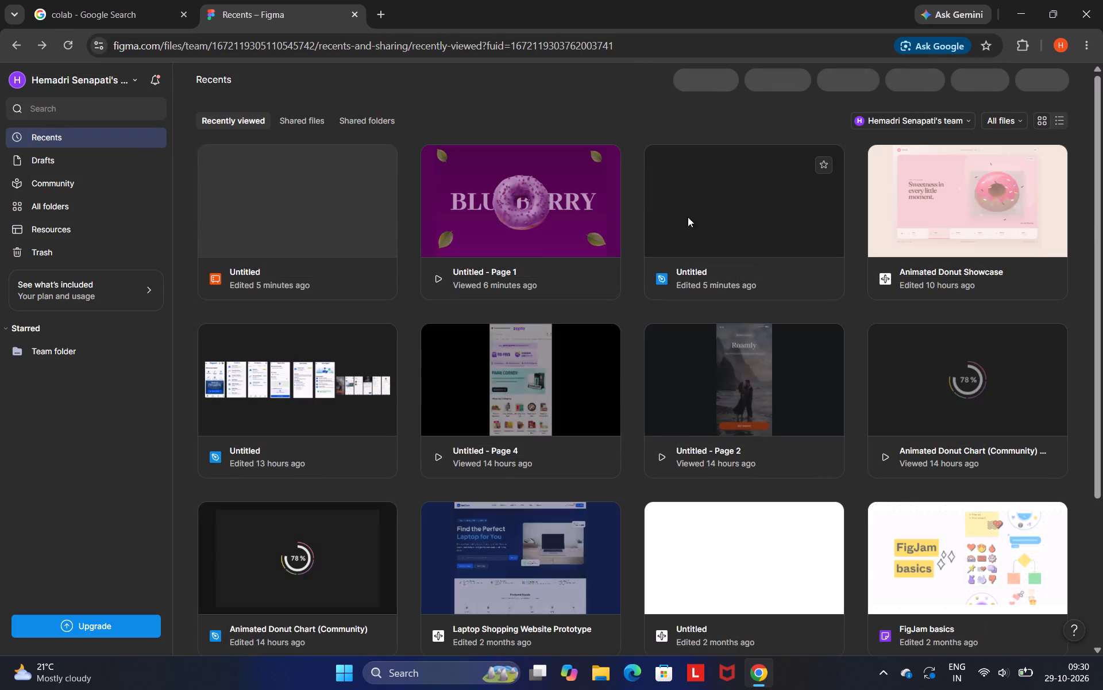
Open the Untitled design file with the three donut frames from the recent files.
double_click(699, 215)
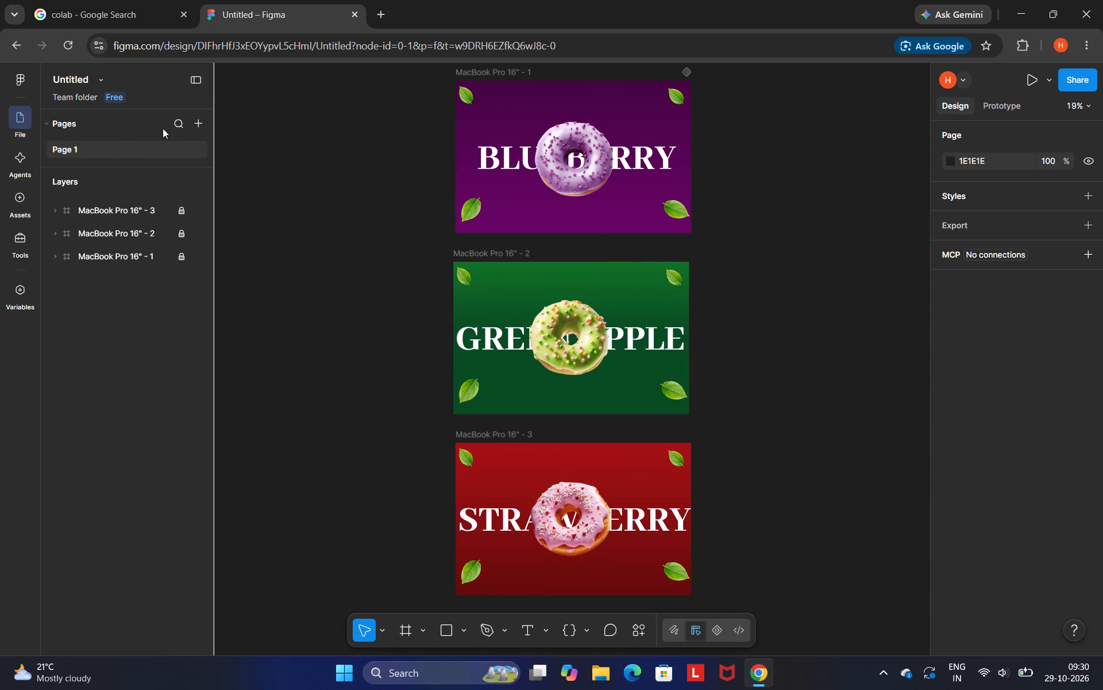
Add a new page to the file, keeping the name Page 2.
left_click(203, 121)
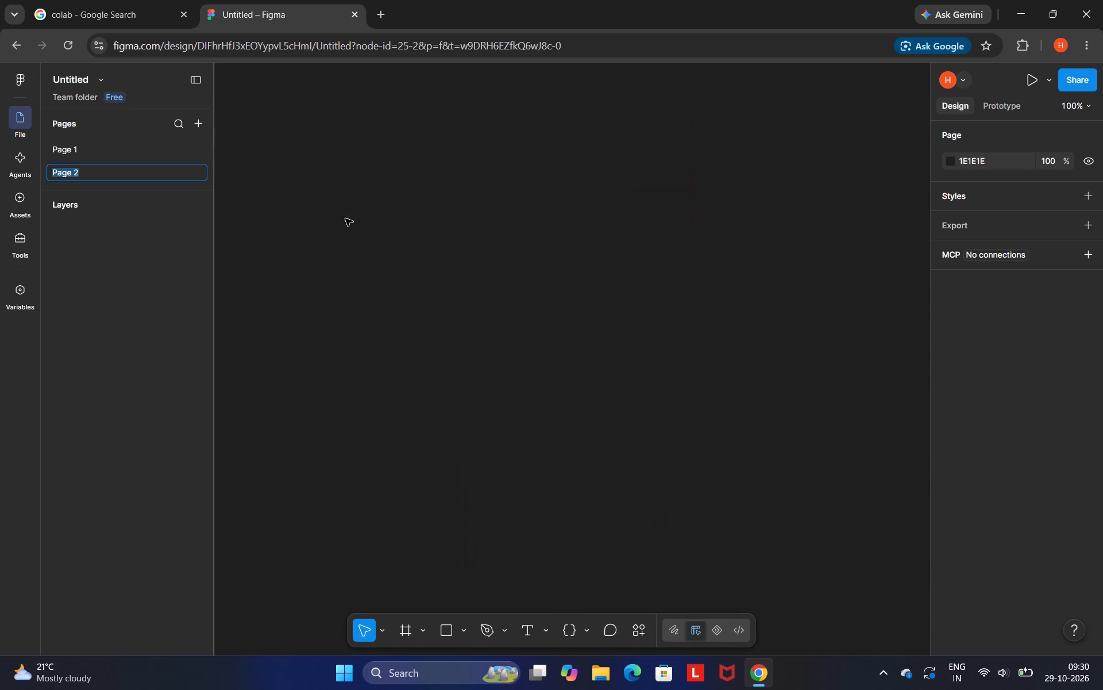
left_click(378, 250)
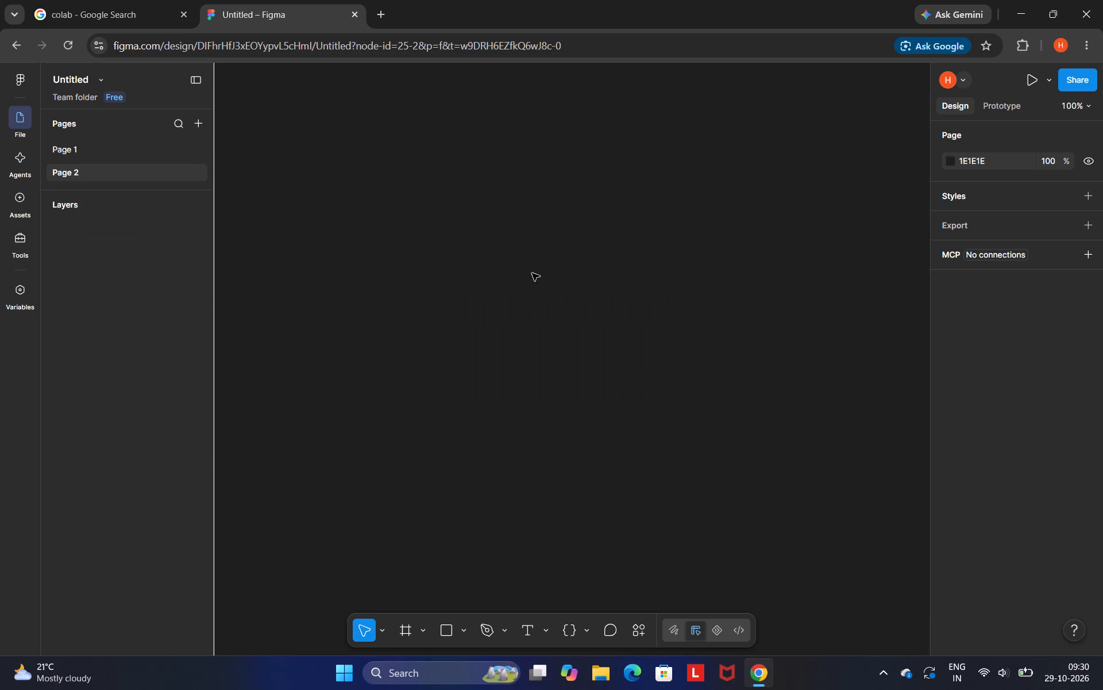
left_click(295, 254)
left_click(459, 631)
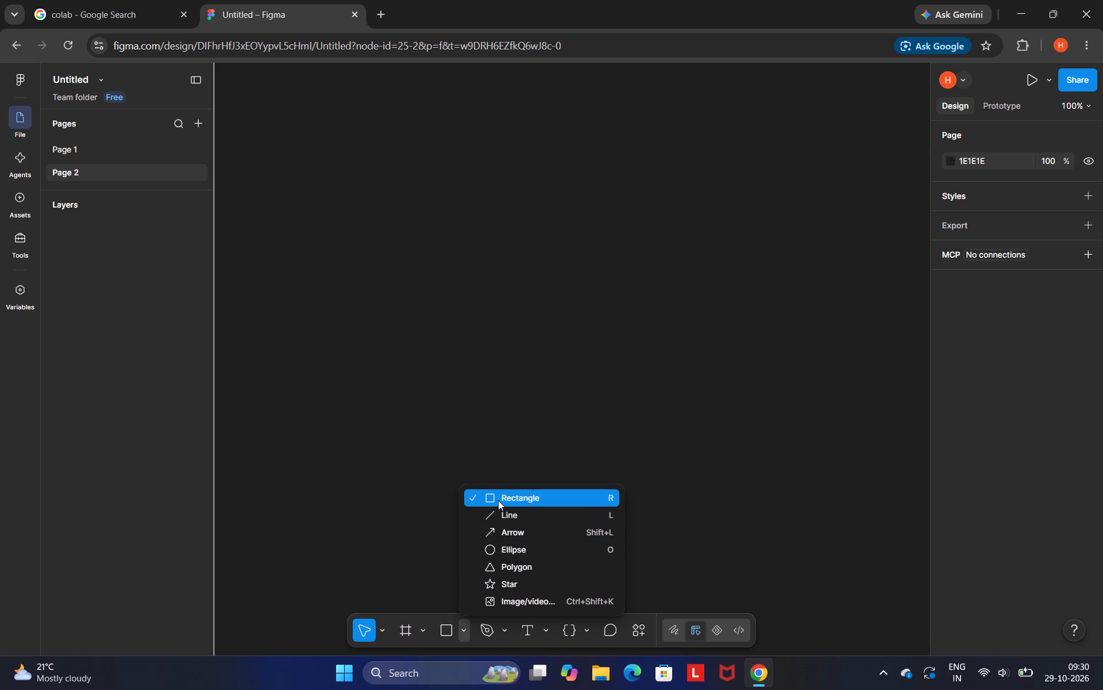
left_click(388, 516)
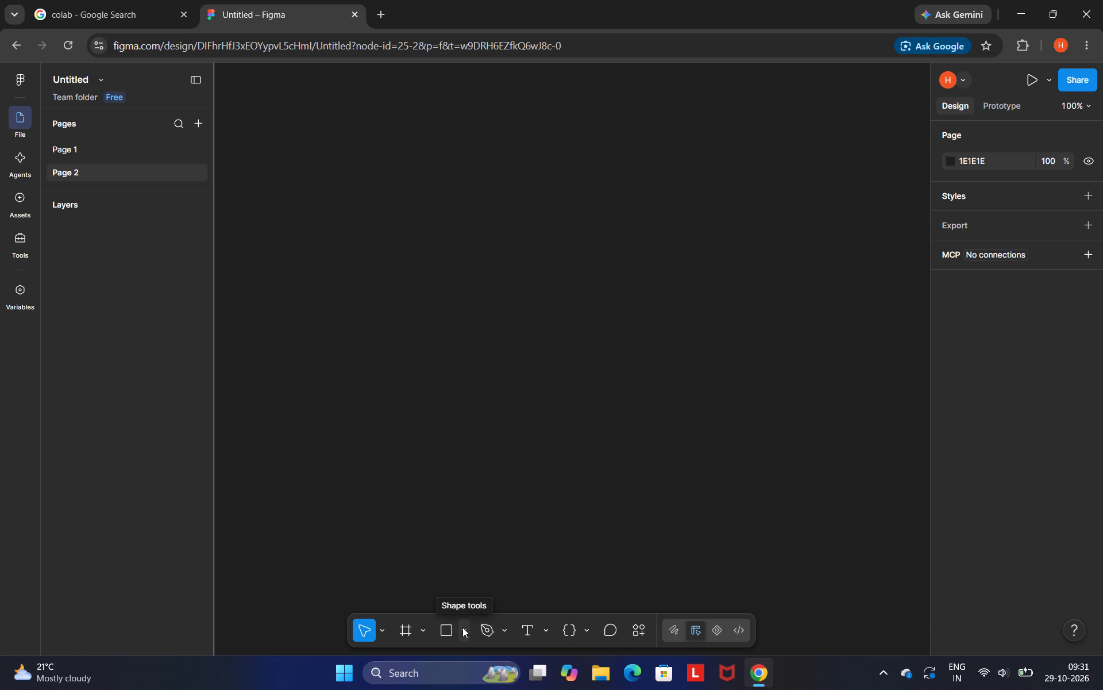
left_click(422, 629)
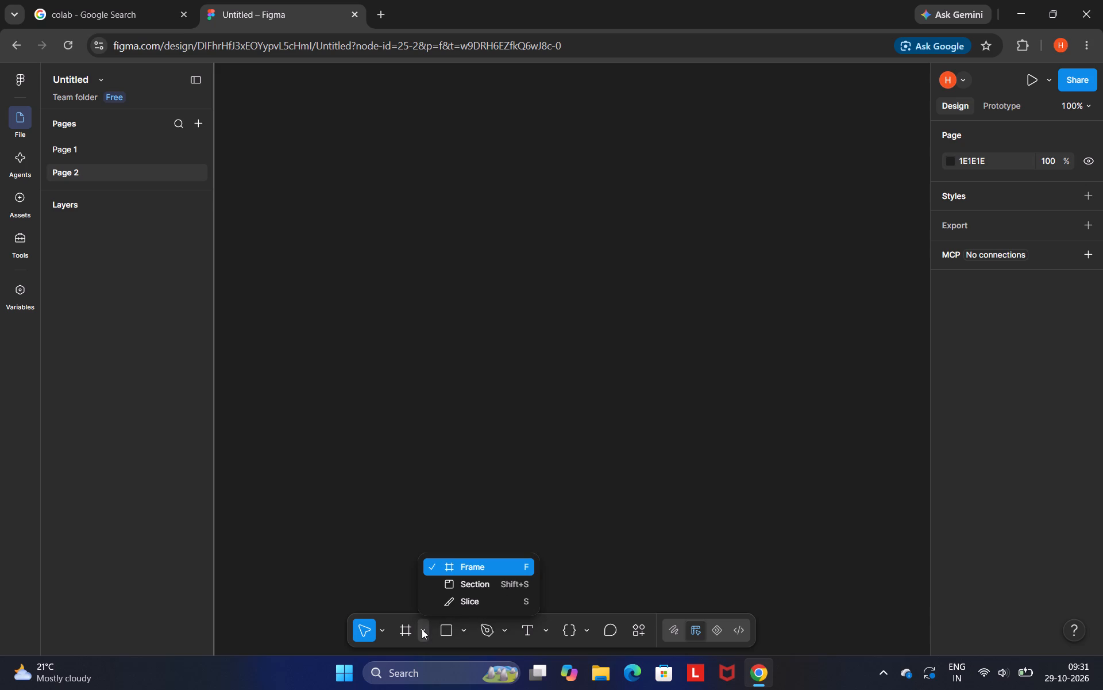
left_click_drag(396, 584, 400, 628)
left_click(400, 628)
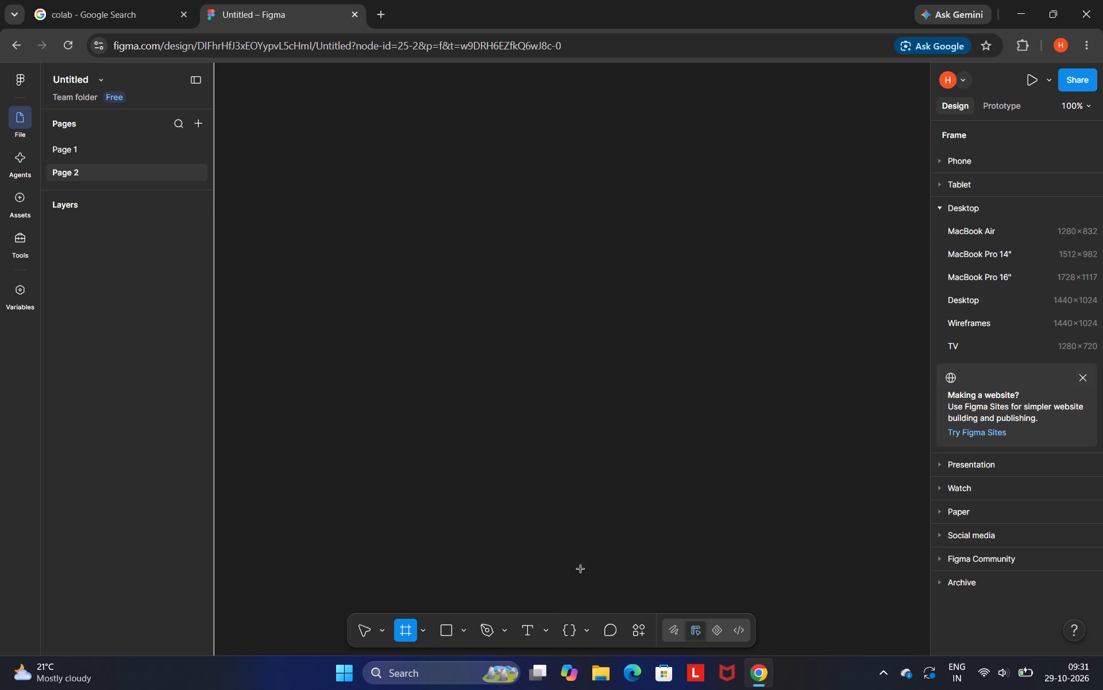
Activate the Rectangle tool on the empty Page 2 canvas.
left_click(454, 632)
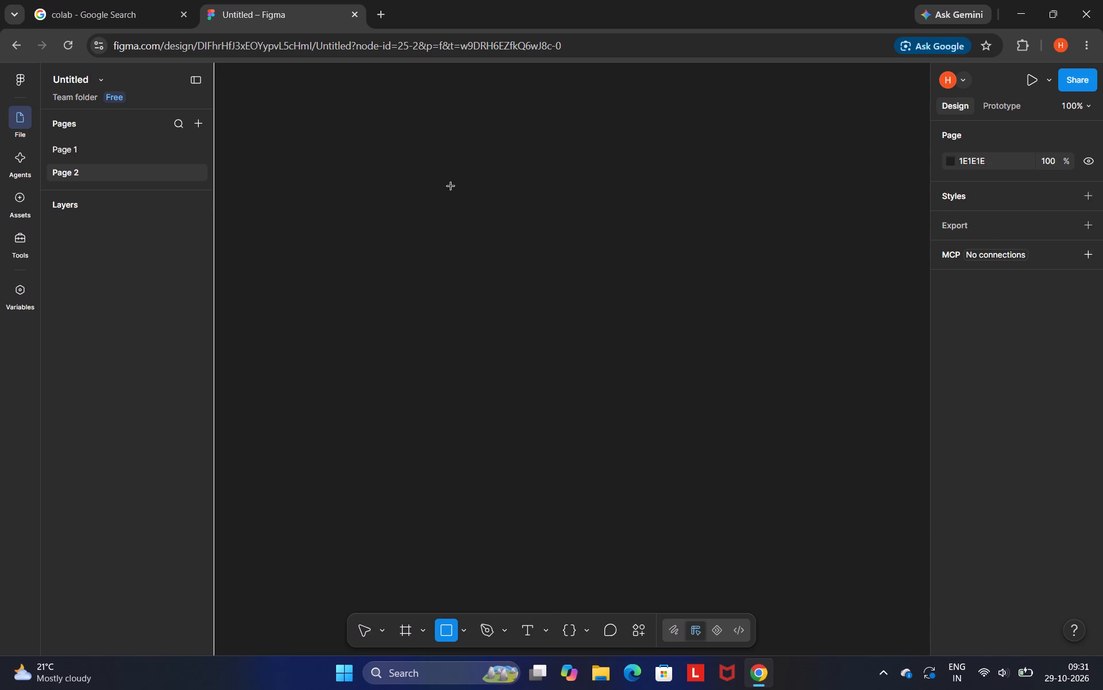
Draw a wide rectangle about 212 × 64 at about X -207, Y -254 on the empty Page 2 canvas and keep it selected.
left_click(467, 631)
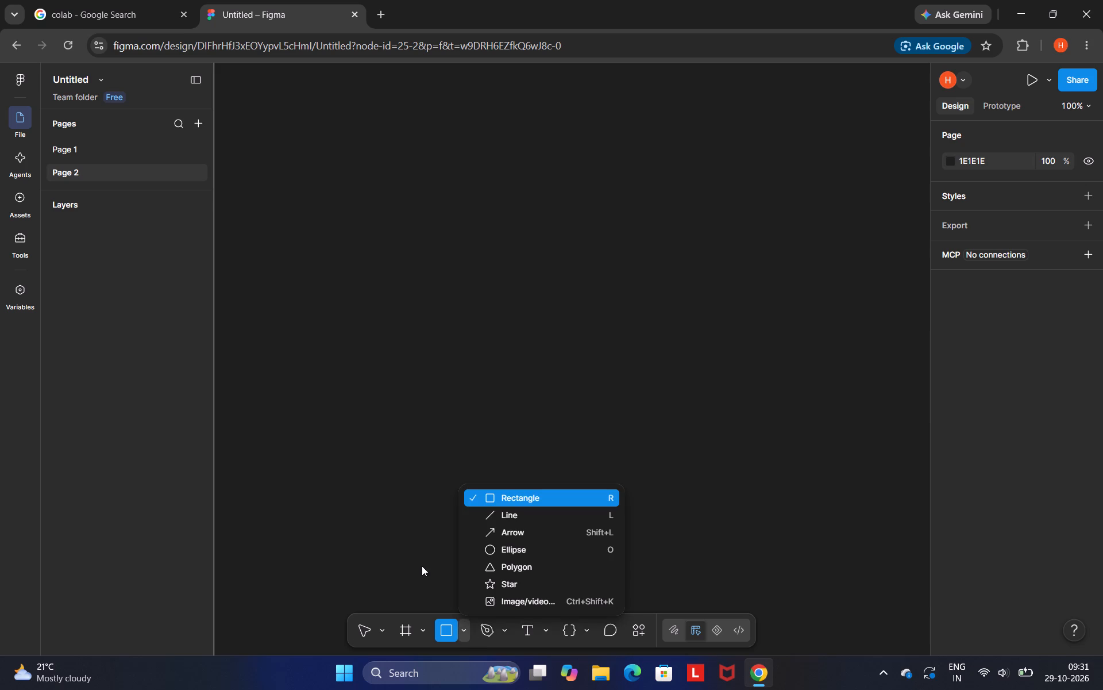
left_click(422, 566)
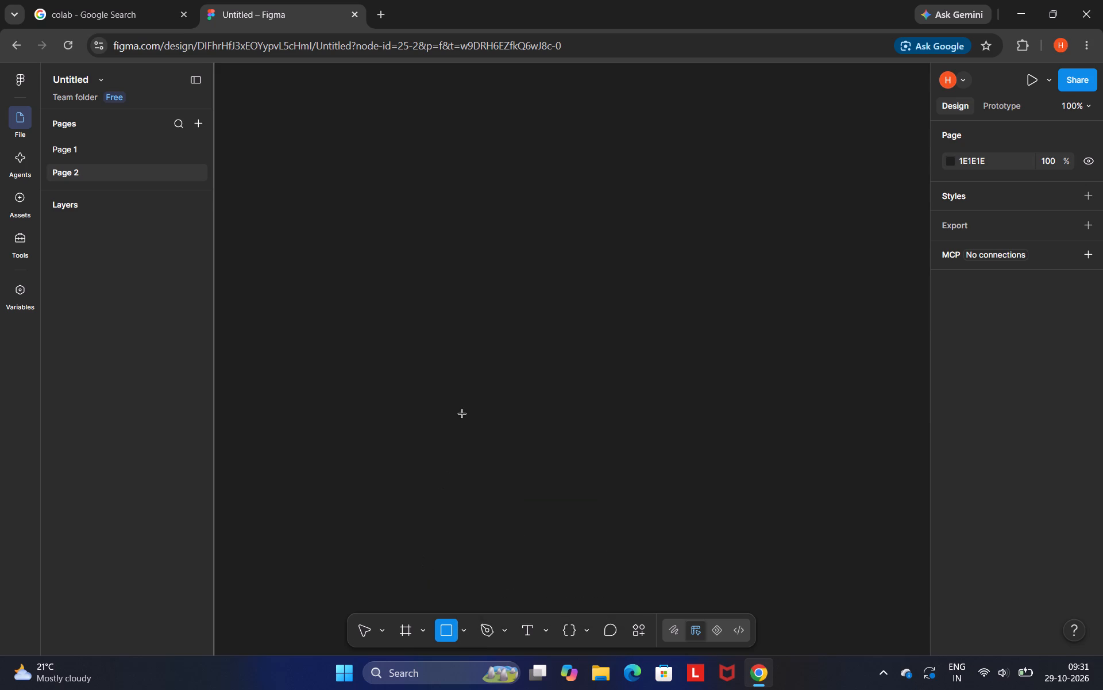
left_click_drag(424, 177, 470, 198)
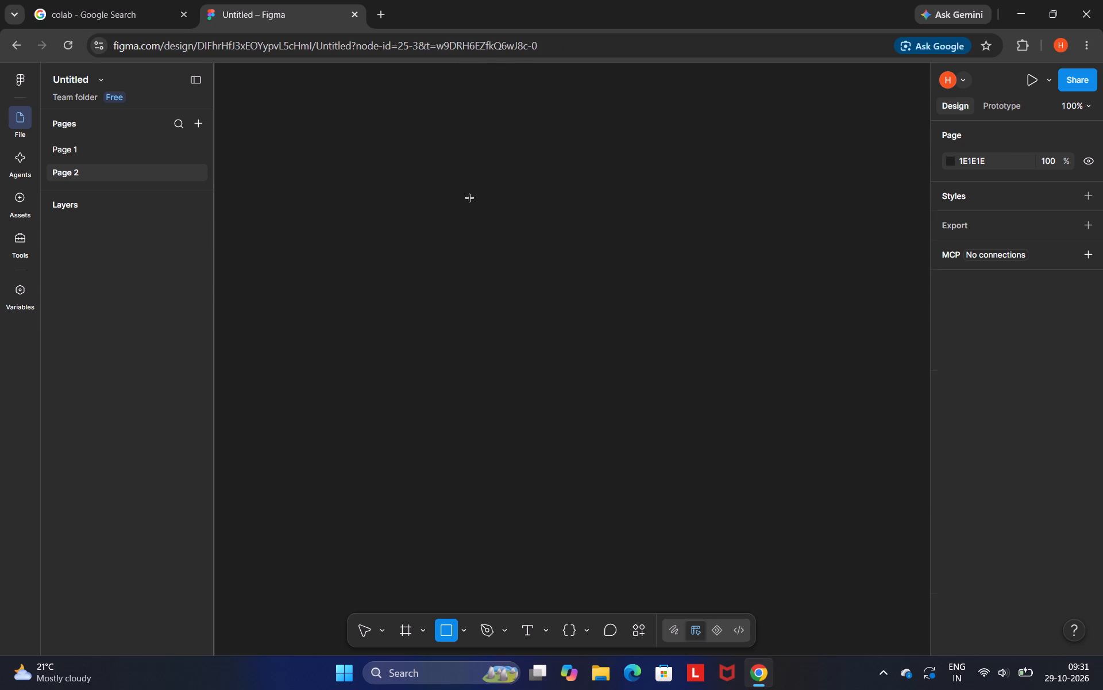
left_click_drag(470, 198, 589, 237)
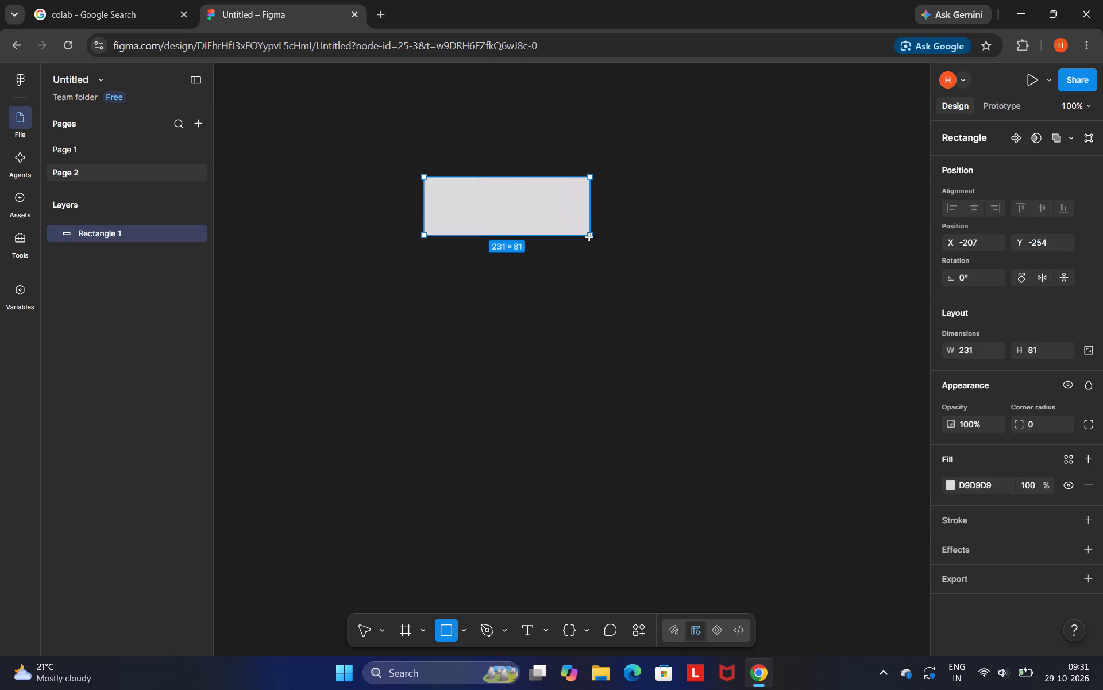
left_click_drag(589, 237, 576, 222)
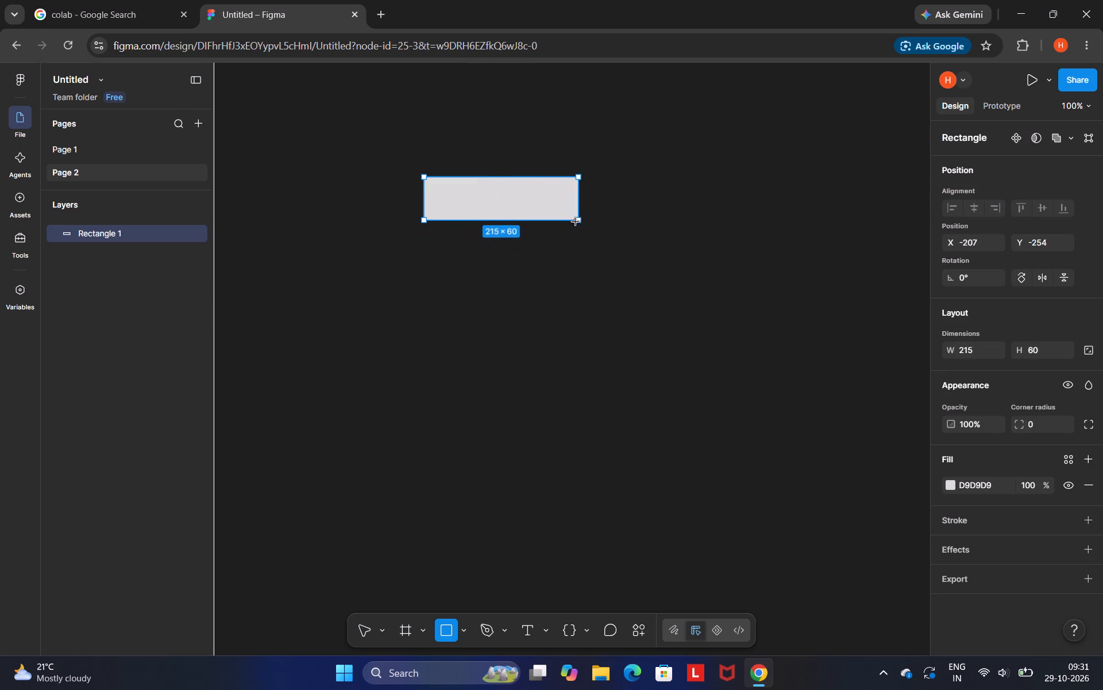
left_click_drag(576, 222, 576, 223)
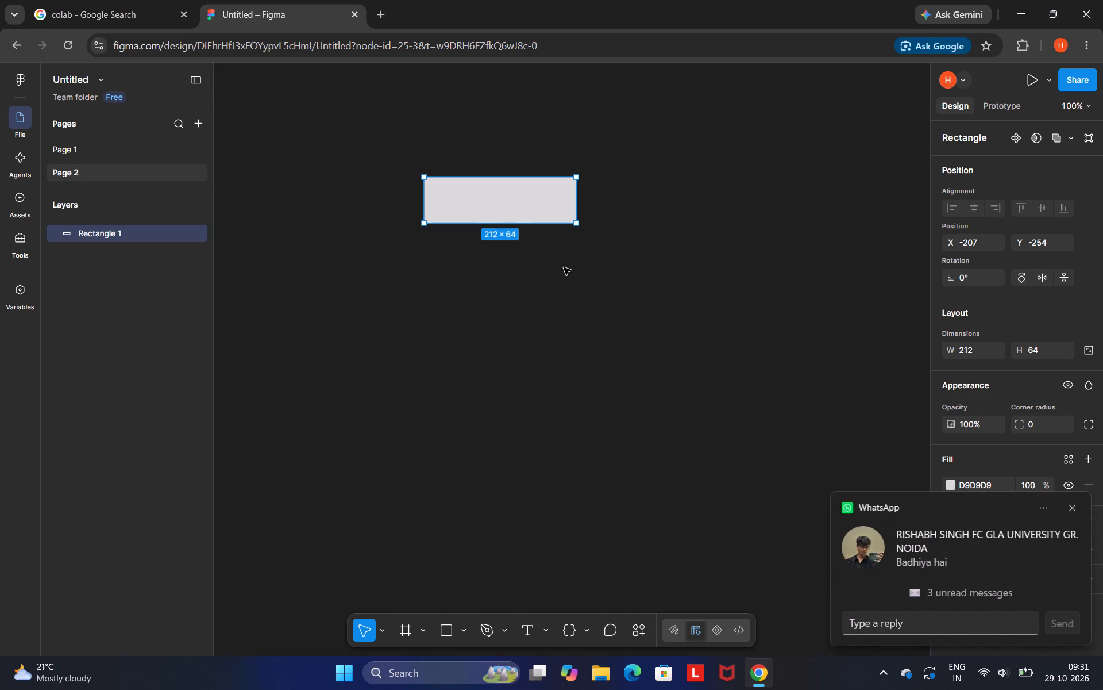
left_click(564, 267)
left_click(533, 197)
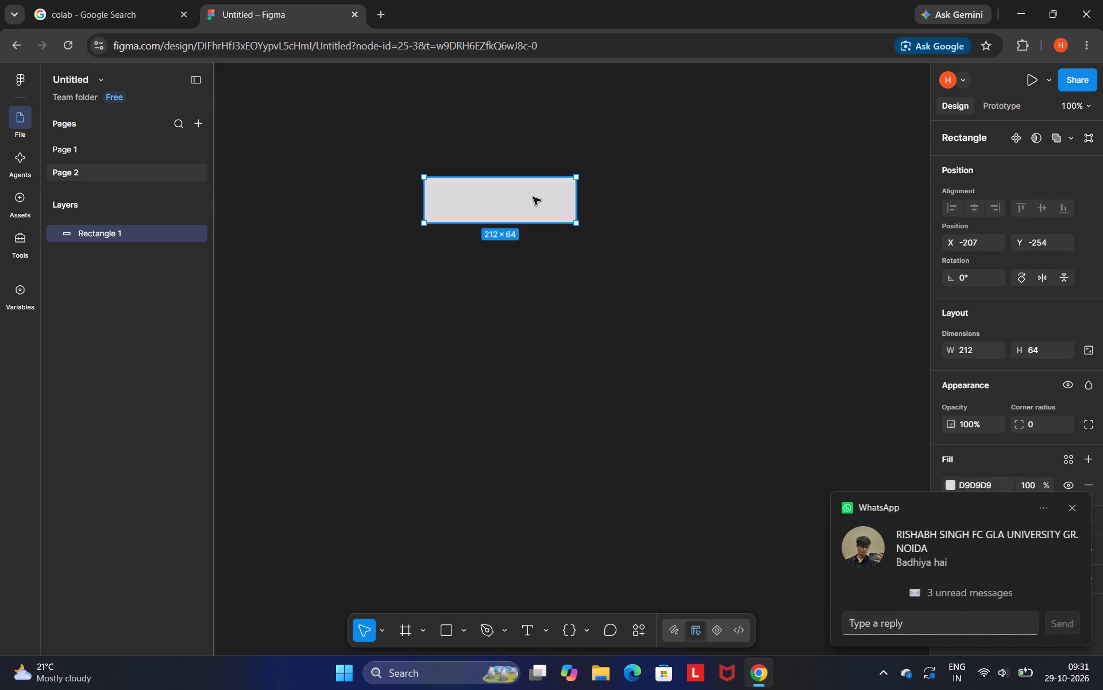
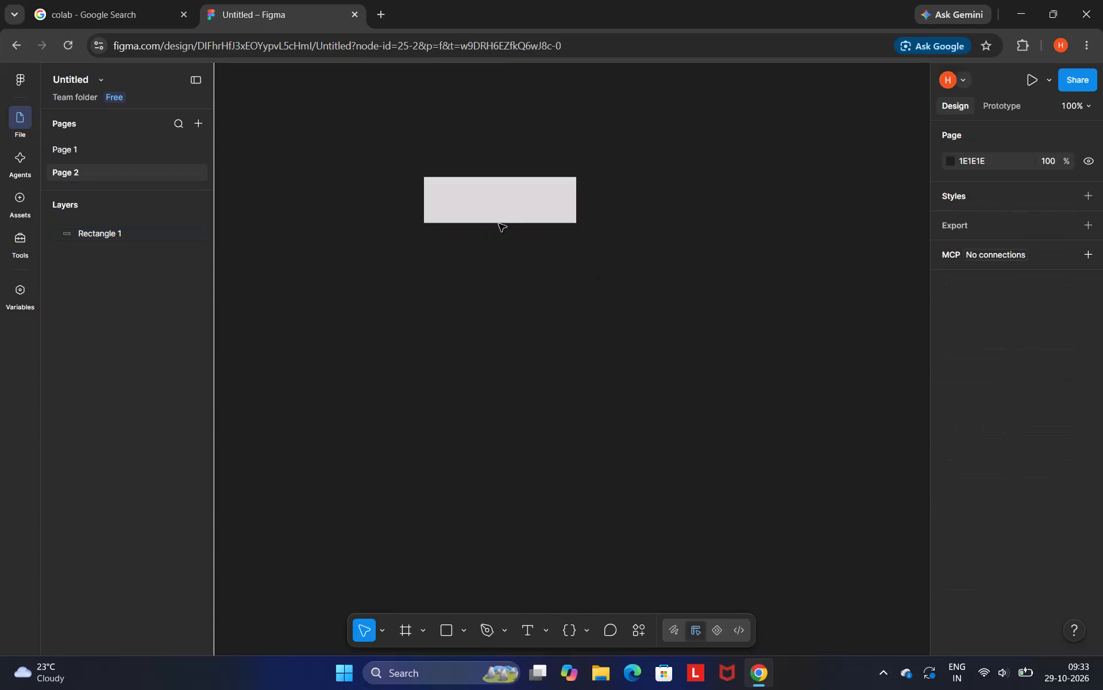
Select the light grey rectangle on the Page 2 canvas.
left_click(486, 193)
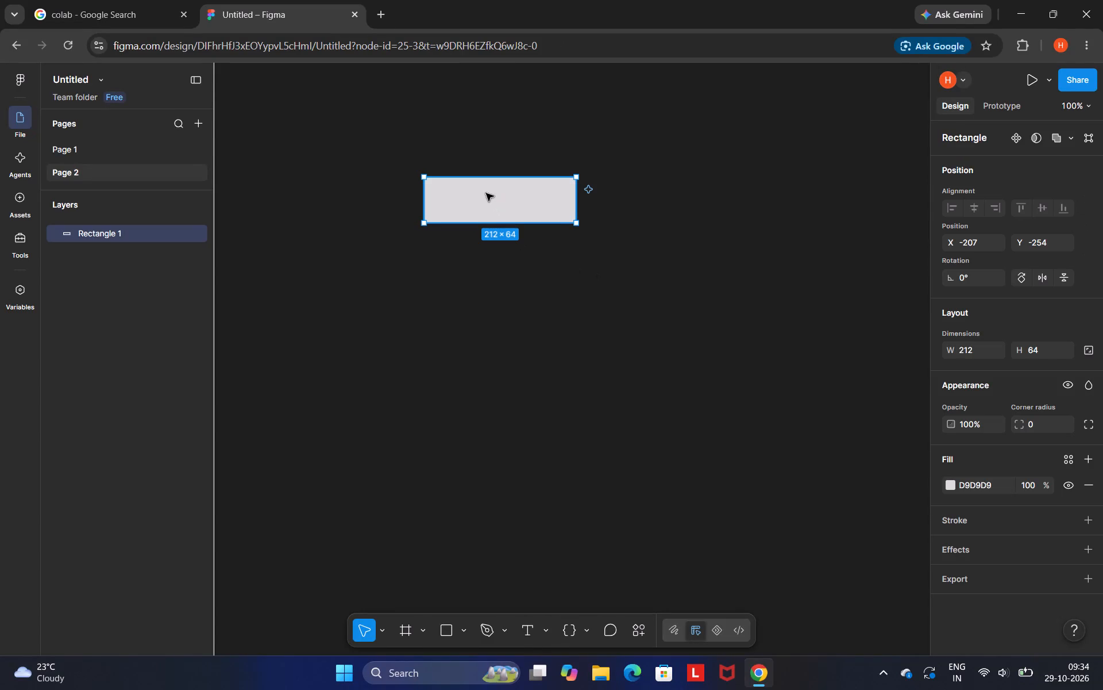
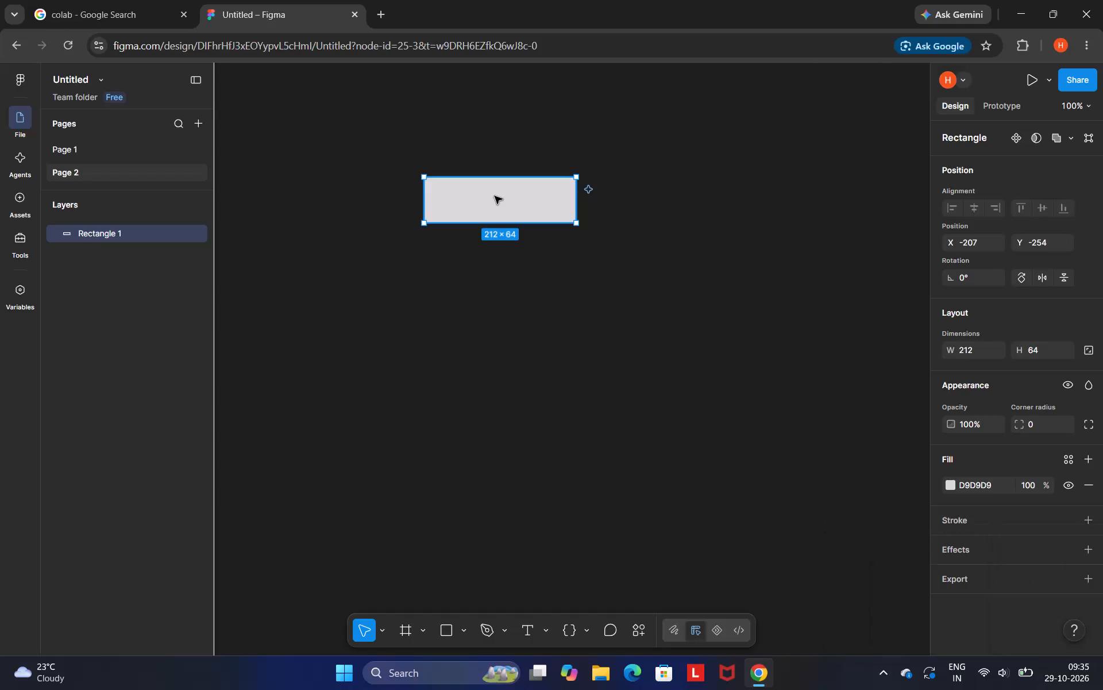
Rotate the light grey rectangle very slightly, to about -0.21°, and deselect it.
left_click(583, 224)
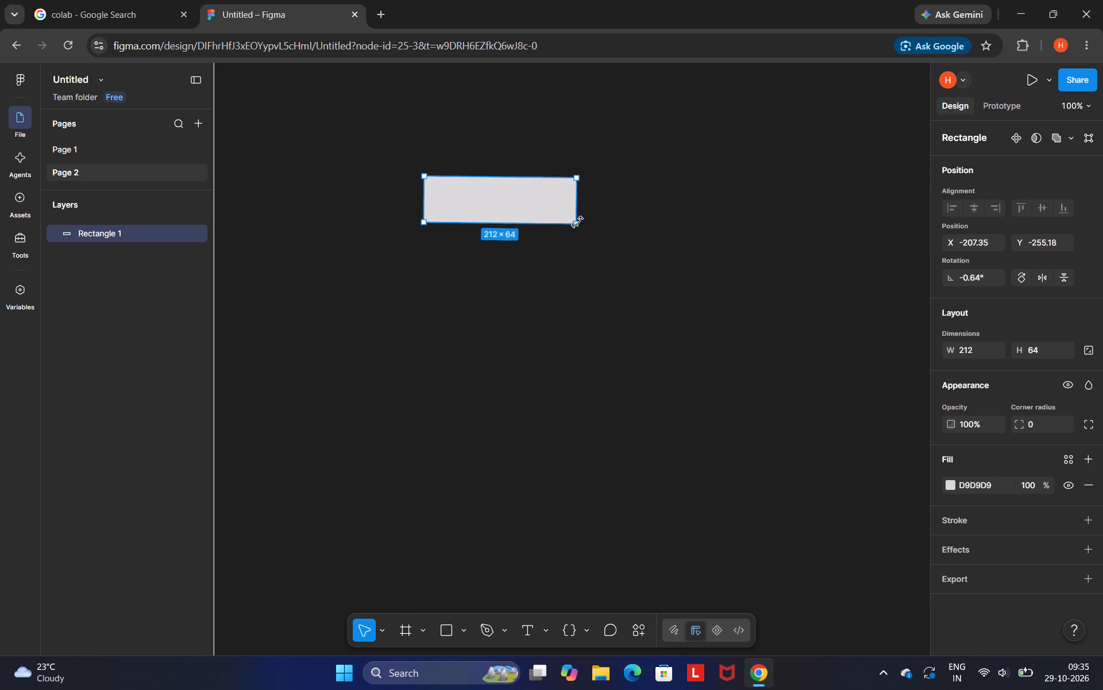
left_click(779, 308)
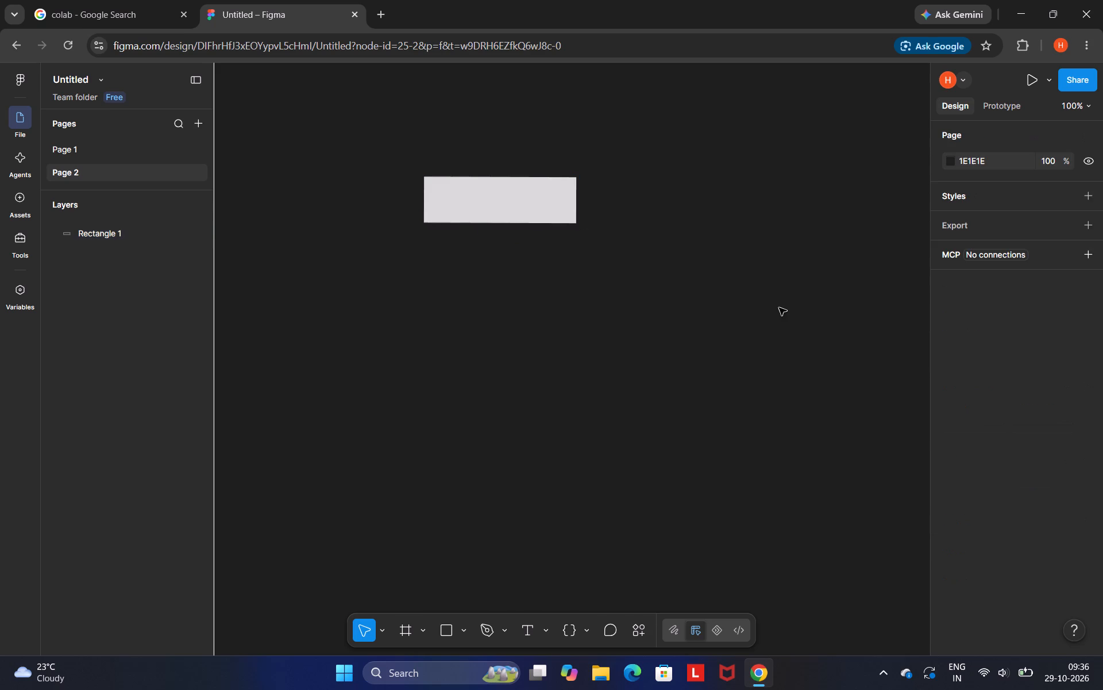
Add an effect to the light grey rectangle and preview Layer blur among the effect types.
left_click_drag(482, 172, 511, 209)
left_click(511, 209)
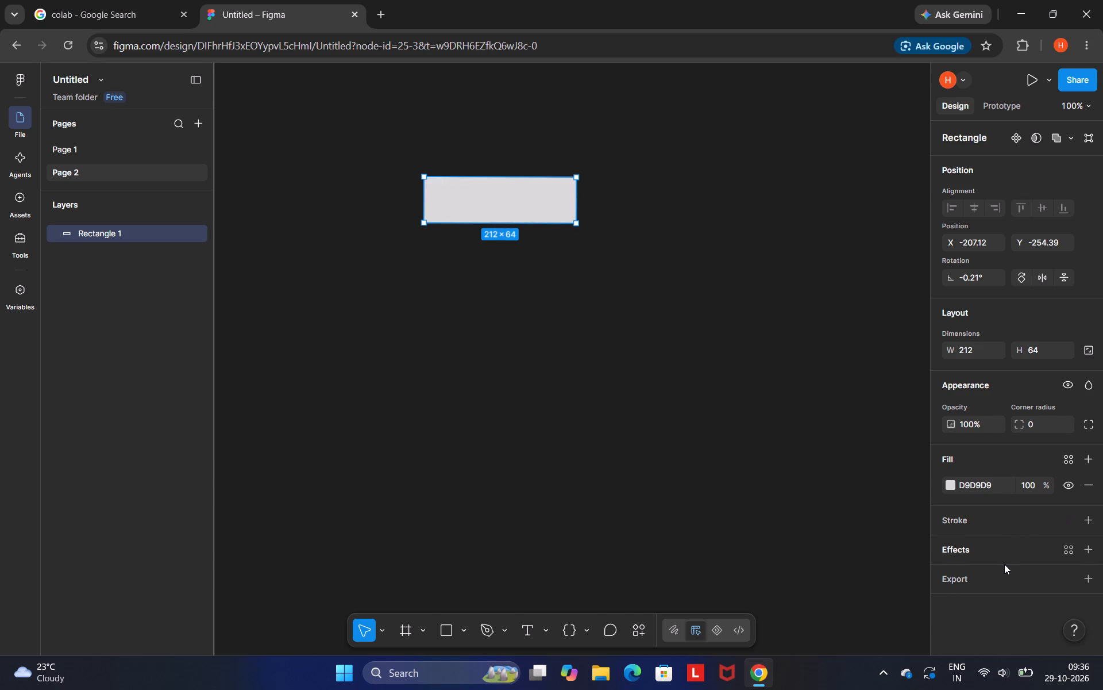
left_click(1006, 548)
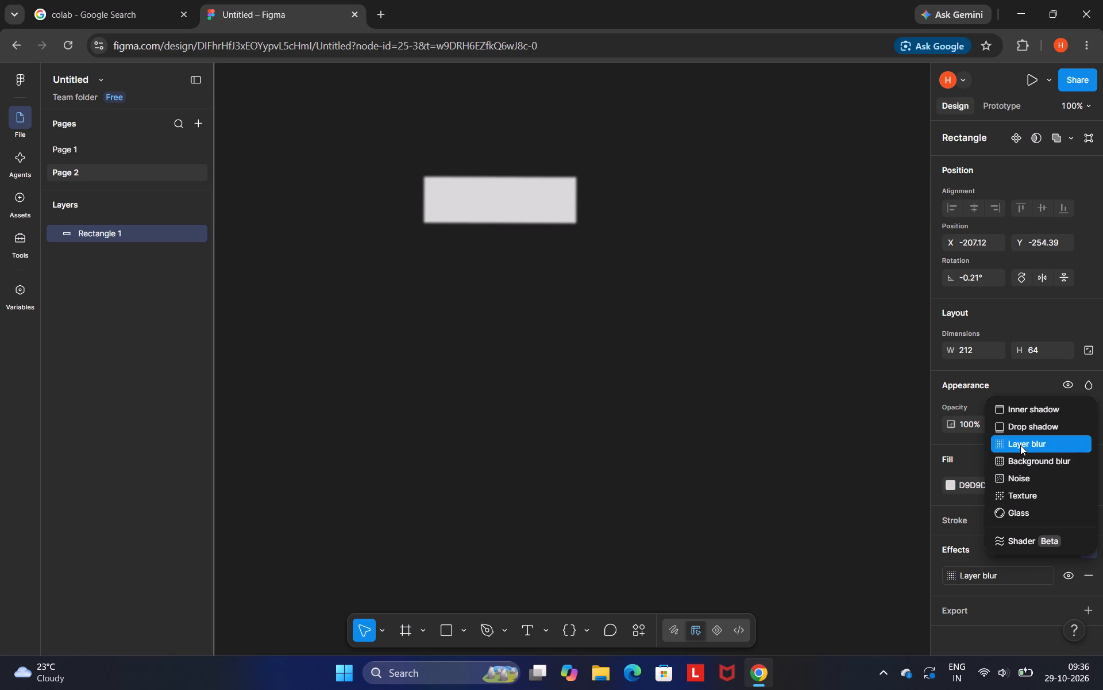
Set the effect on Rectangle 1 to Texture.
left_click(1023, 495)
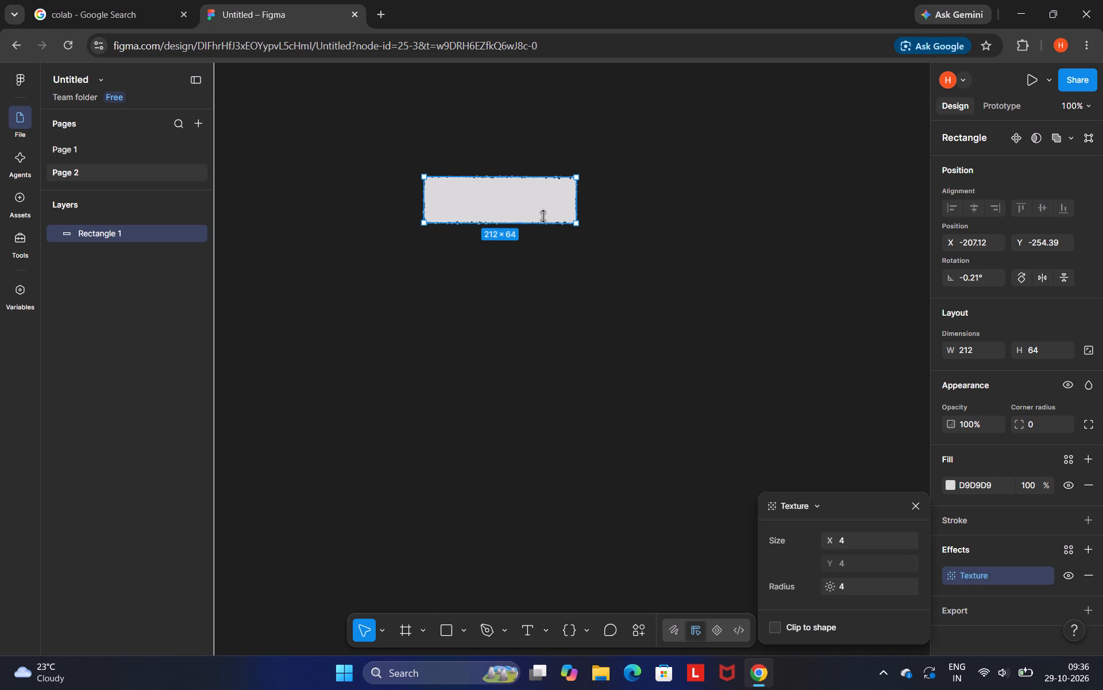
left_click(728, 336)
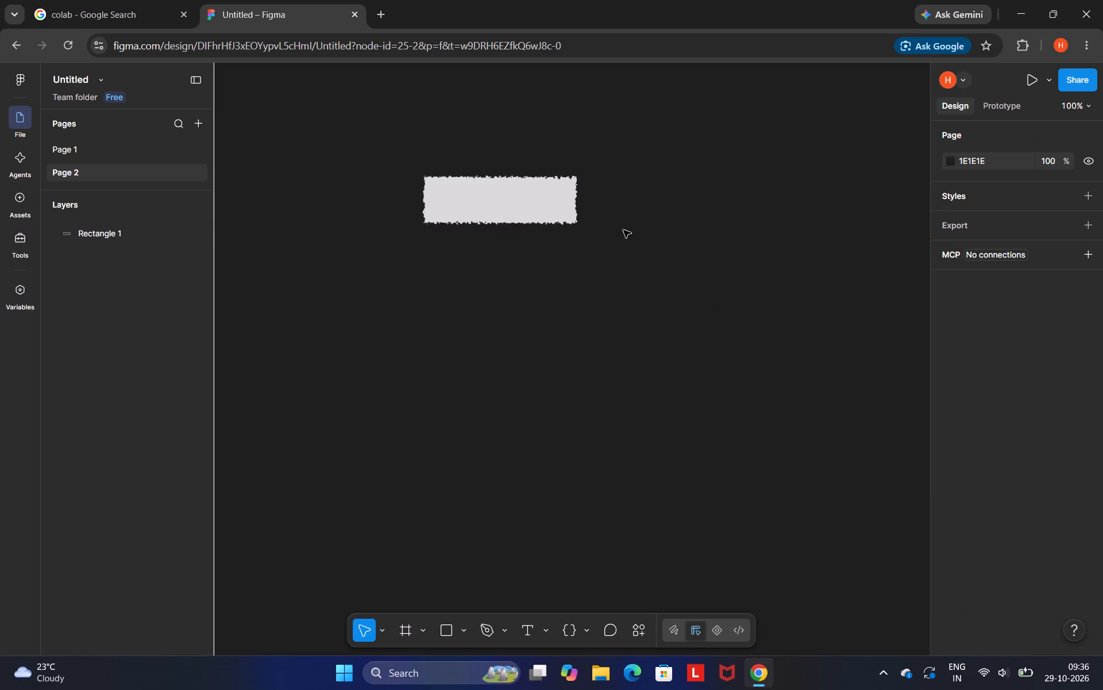
Add an export setting of 1x PNG to Rectangle 1.
left_click(527, 191)
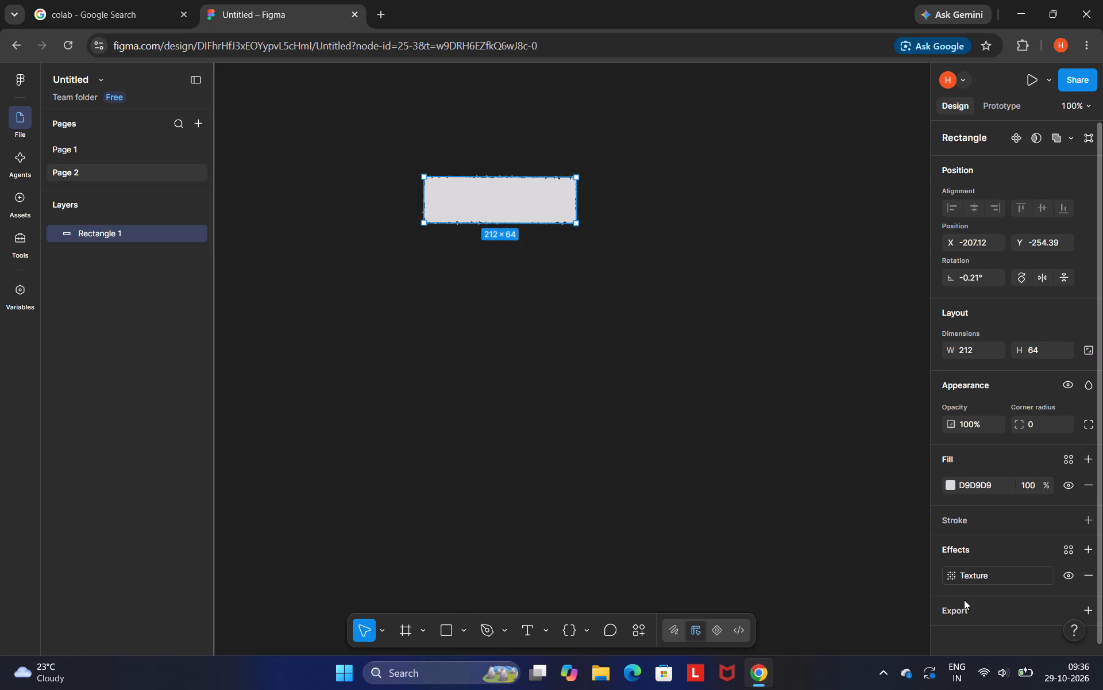
left_click(964, 606)
scroll(964, 606, "down", 1)
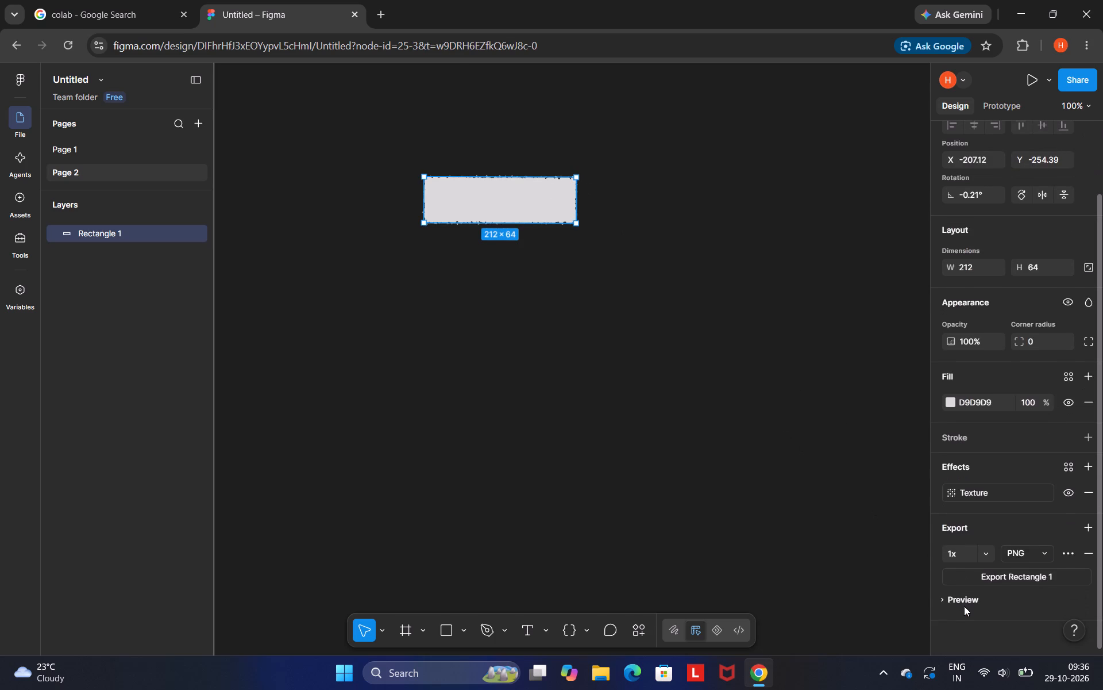
Add a stroke to Rectangle 1 and set its colour to the olive green 80AA33.
scroll(964, 606, "up", 1)
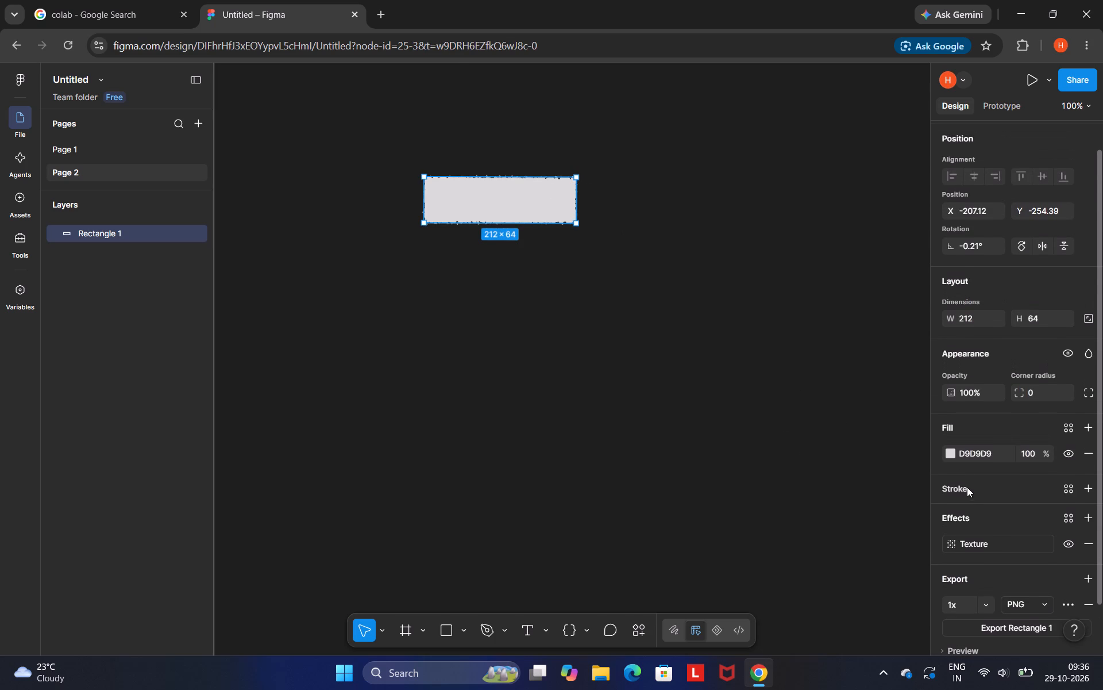
left_click(967, 490)
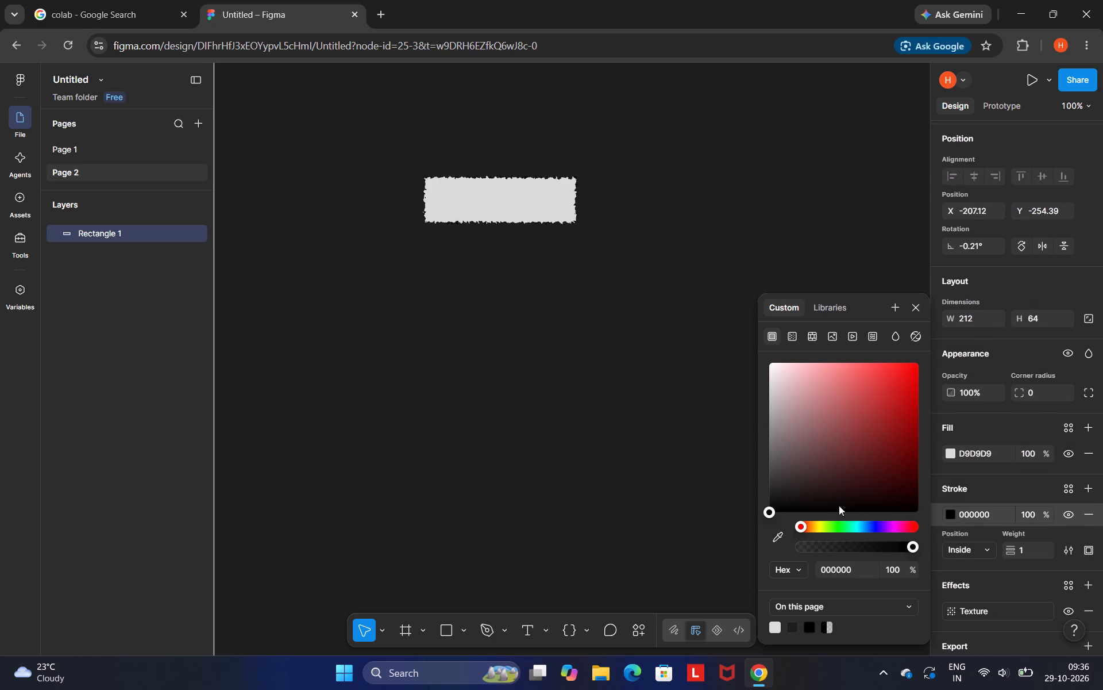
left_click(796, 568)
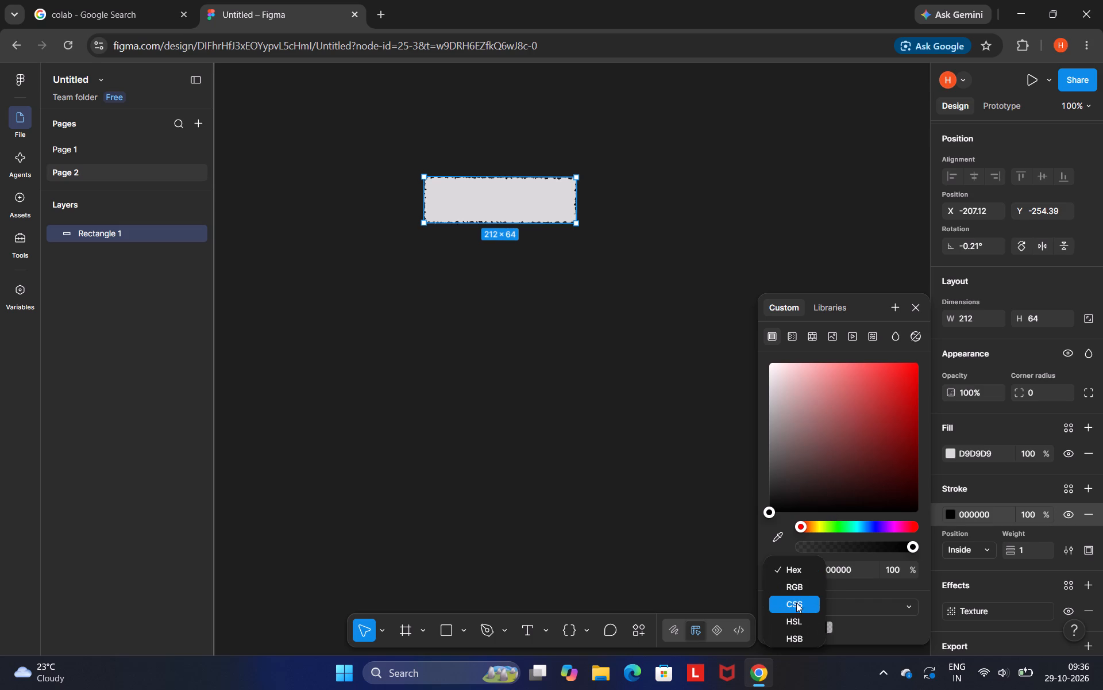
left_click(793, 572)
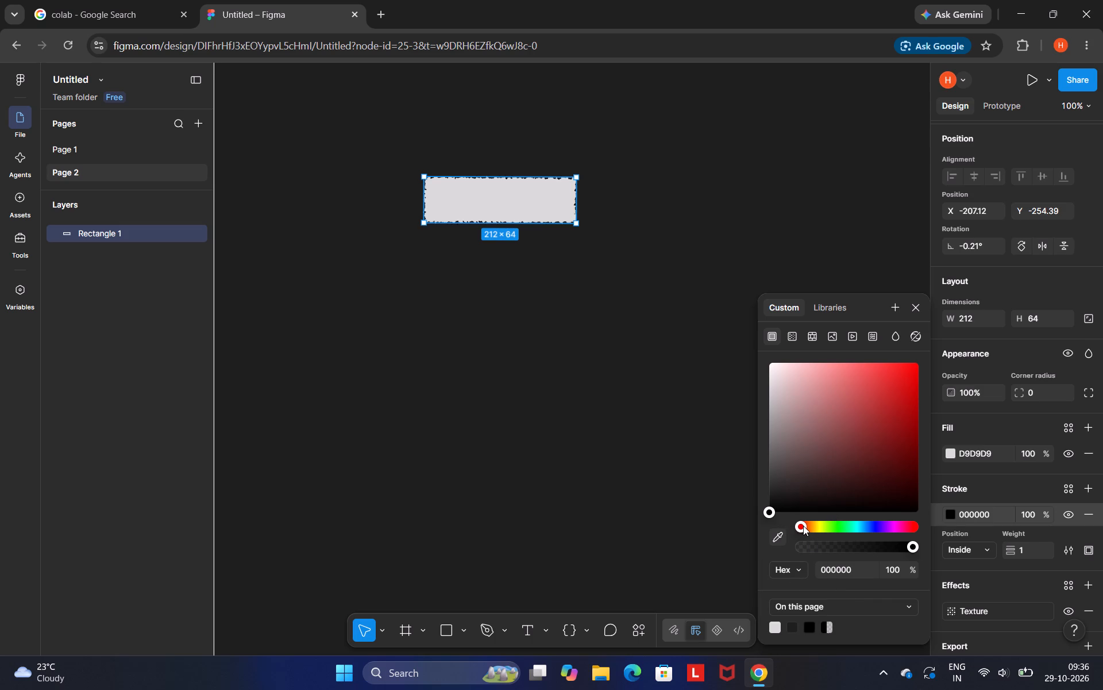
left_click_drag(803, 526, 834, 529)
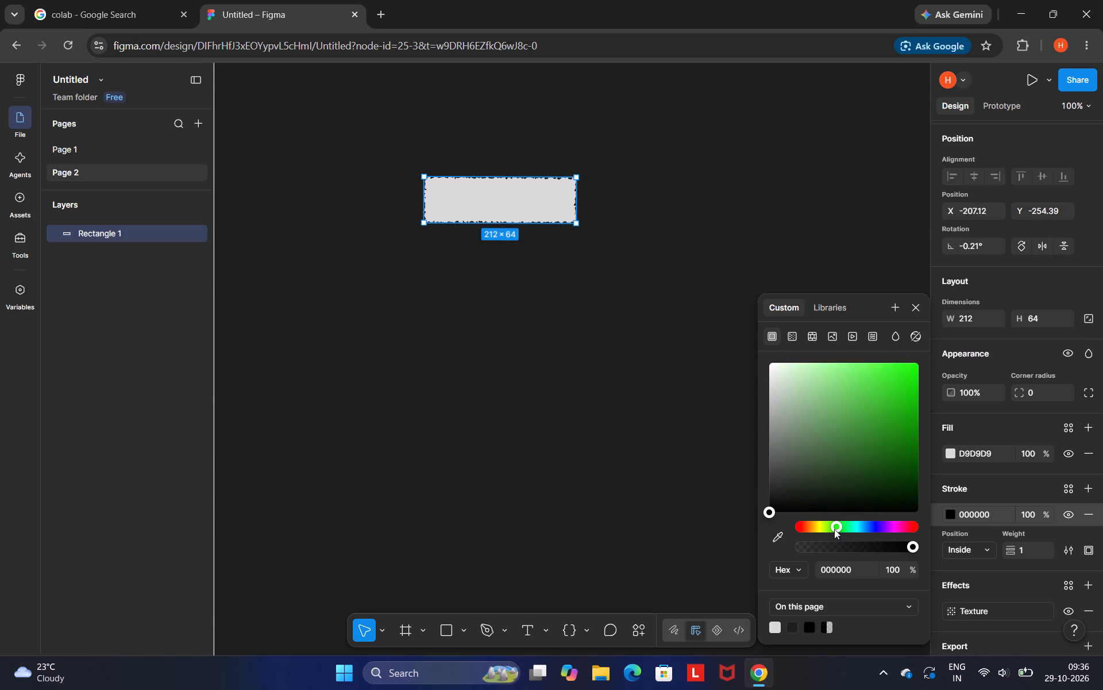
left_click_drag(834, 529, 826, 529)
left_click_drag(769, 508, 789, 480)
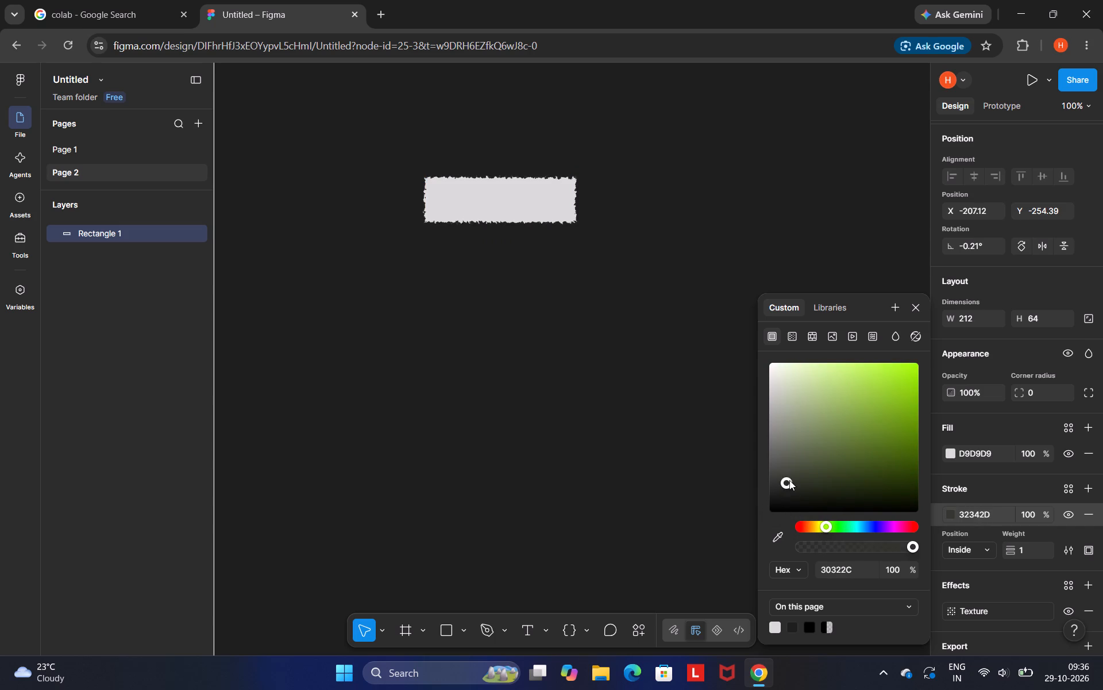
left_click_drag(789, 480, 874, 413)
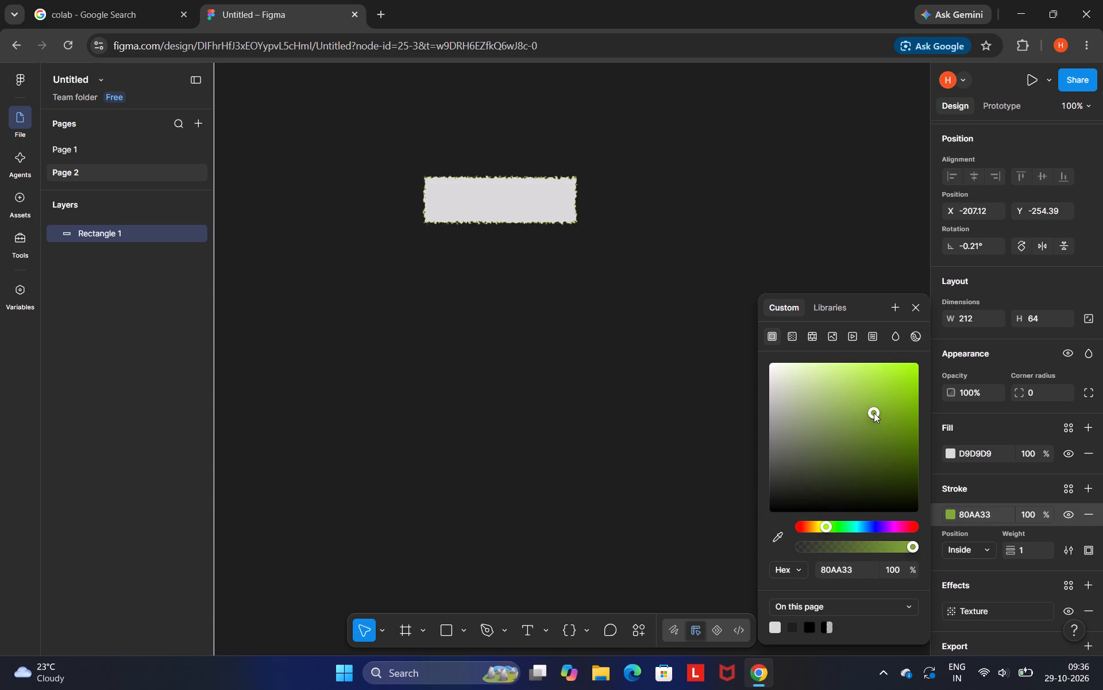
left_click(874, 413)
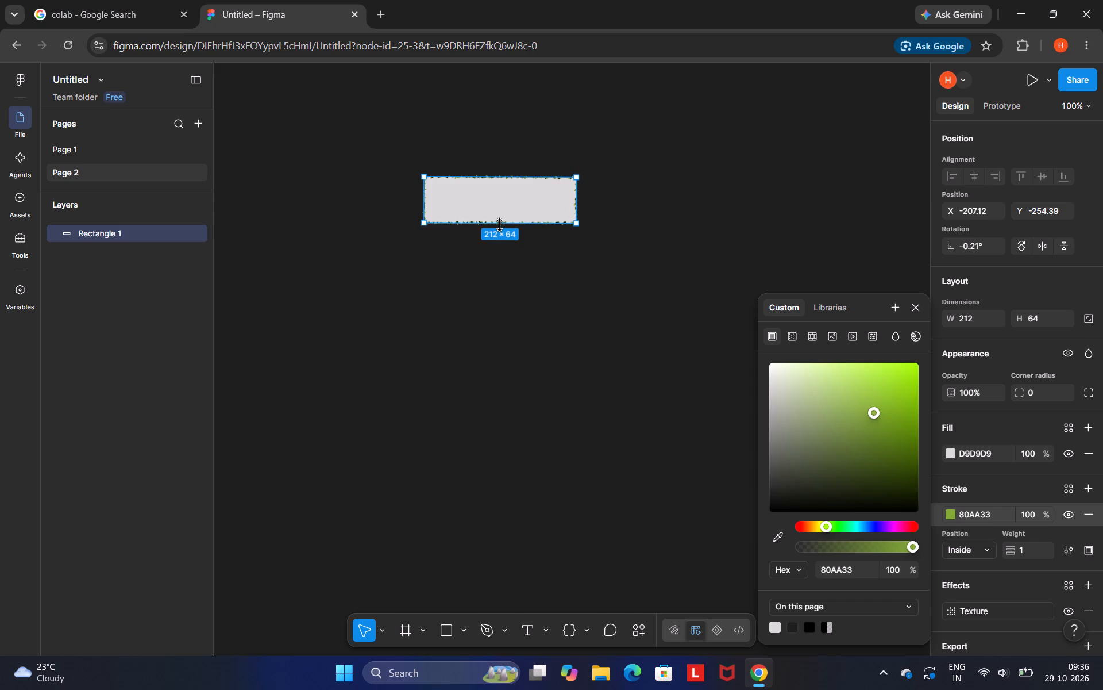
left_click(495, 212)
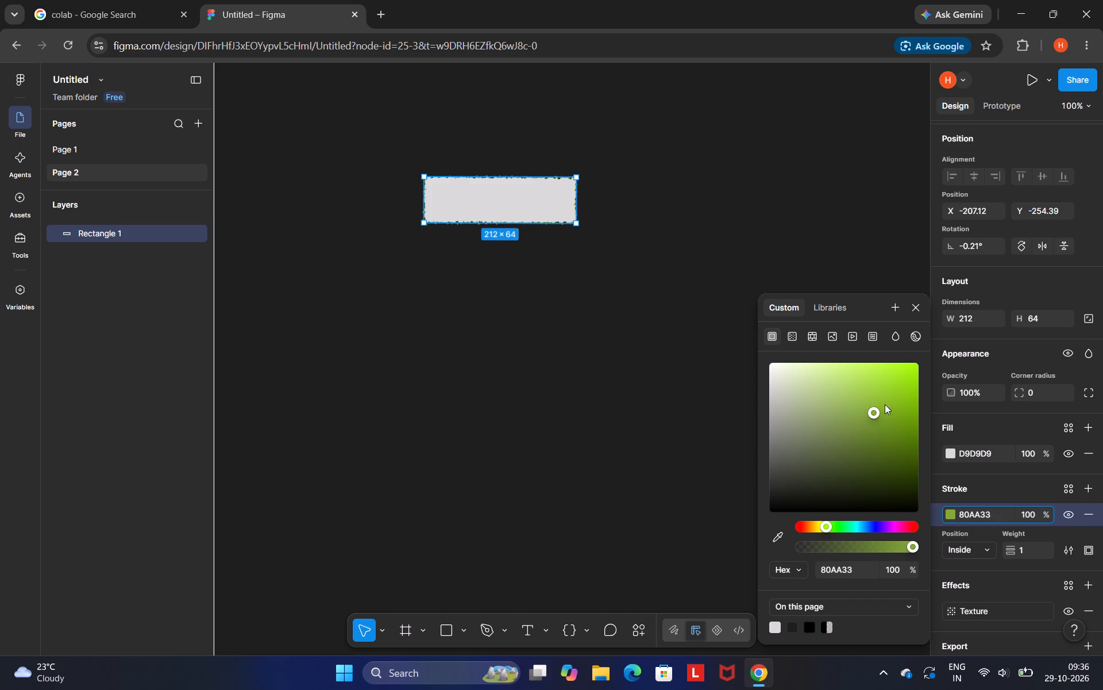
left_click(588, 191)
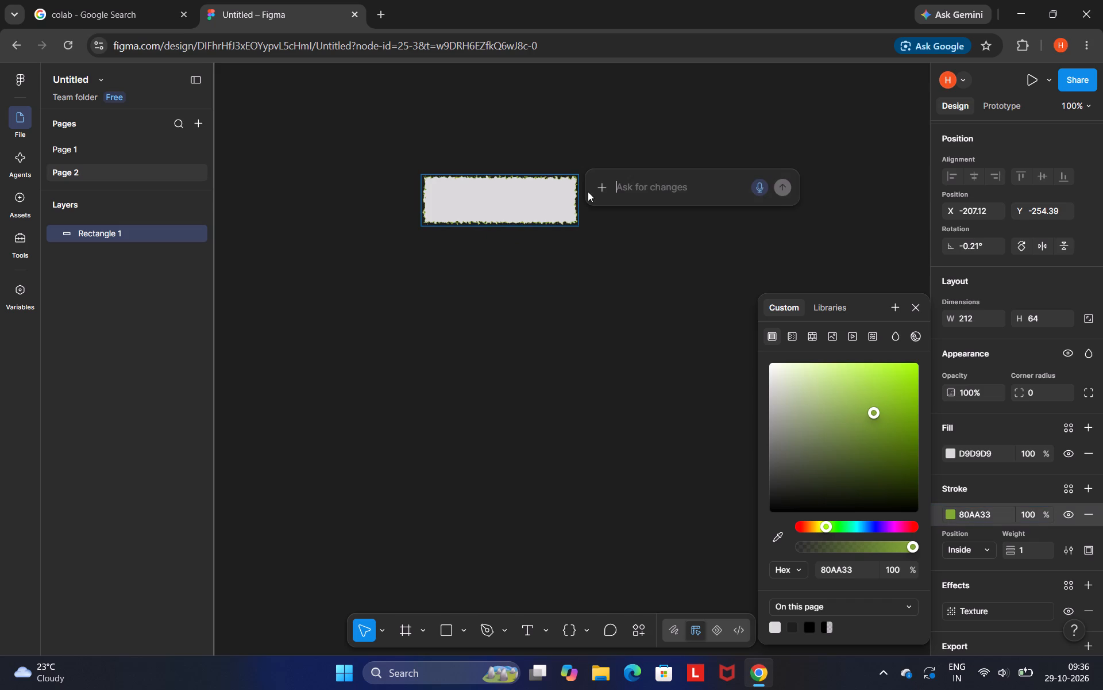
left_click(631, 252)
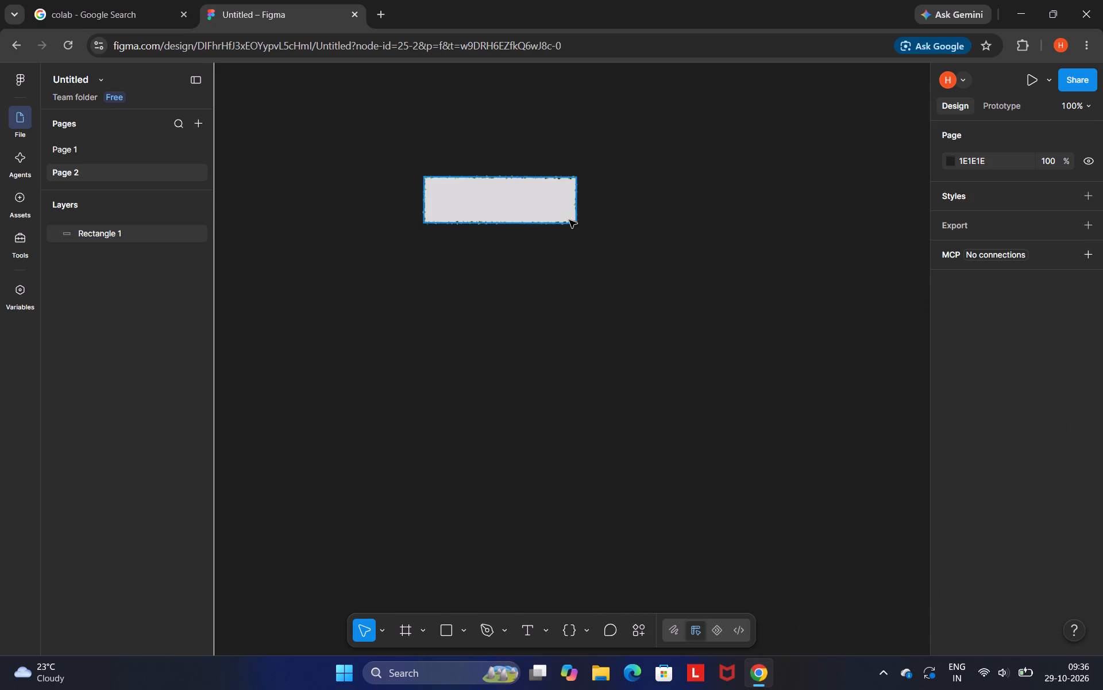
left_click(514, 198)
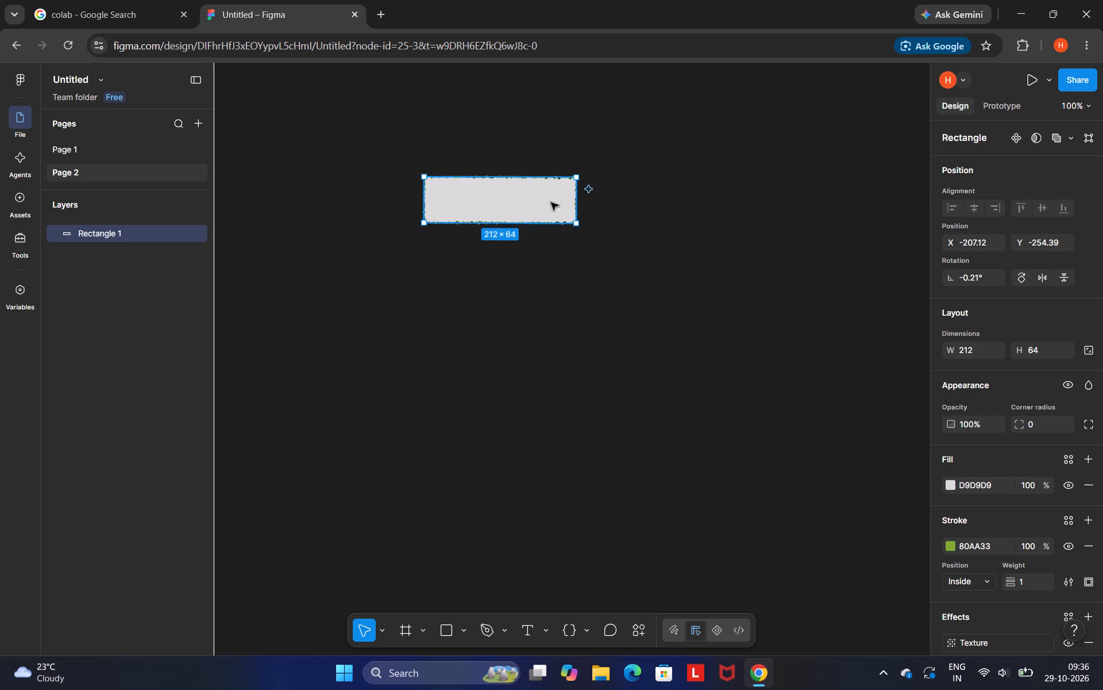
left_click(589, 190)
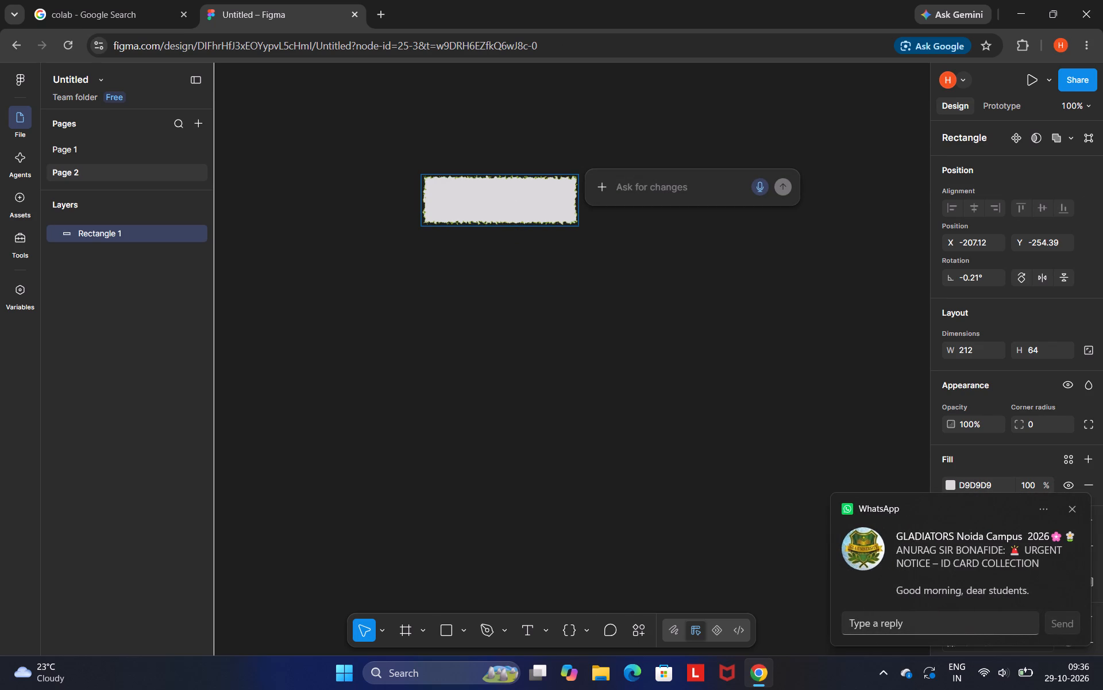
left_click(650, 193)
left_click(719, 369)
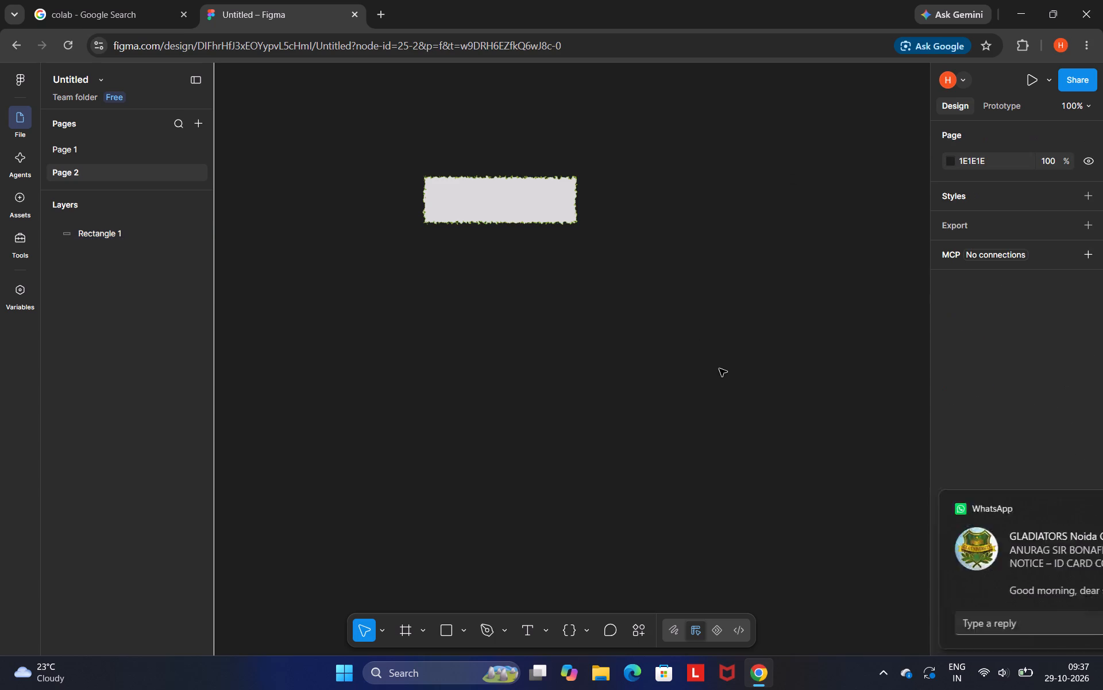
Open the stroke colour of Rectangle 1 and bring up the library colour styles for it.
left_click(523, 206)
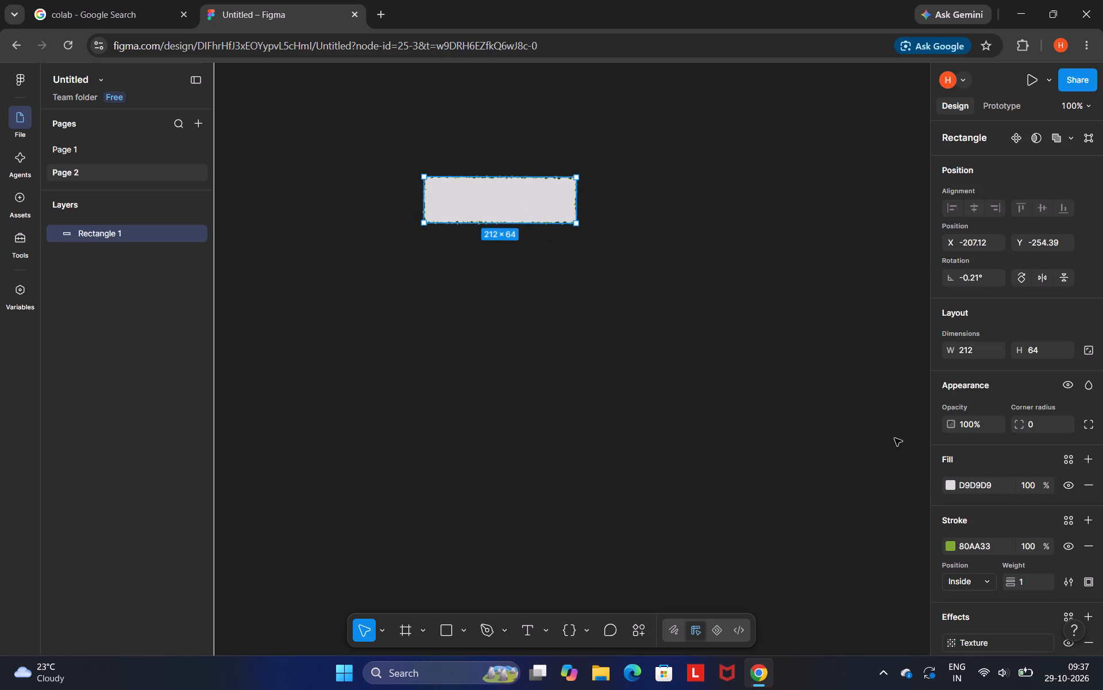
scroll(972, 490, "down", 2)
left_click(953, 400)
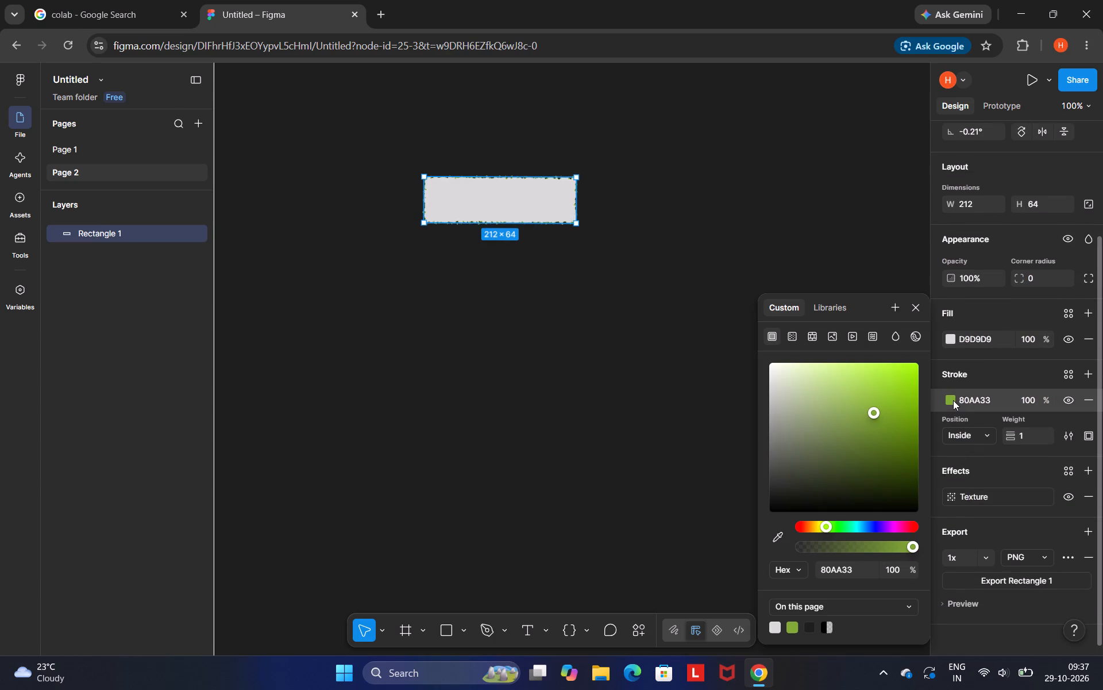
left_click(842, 612)
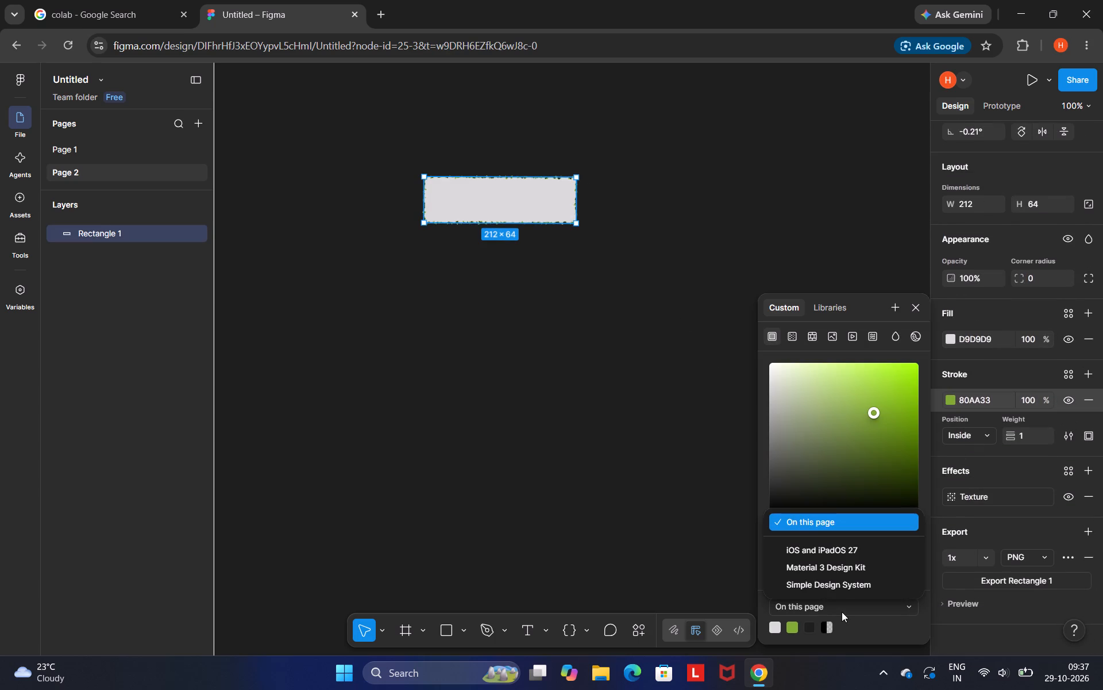
left_click(815, 351)
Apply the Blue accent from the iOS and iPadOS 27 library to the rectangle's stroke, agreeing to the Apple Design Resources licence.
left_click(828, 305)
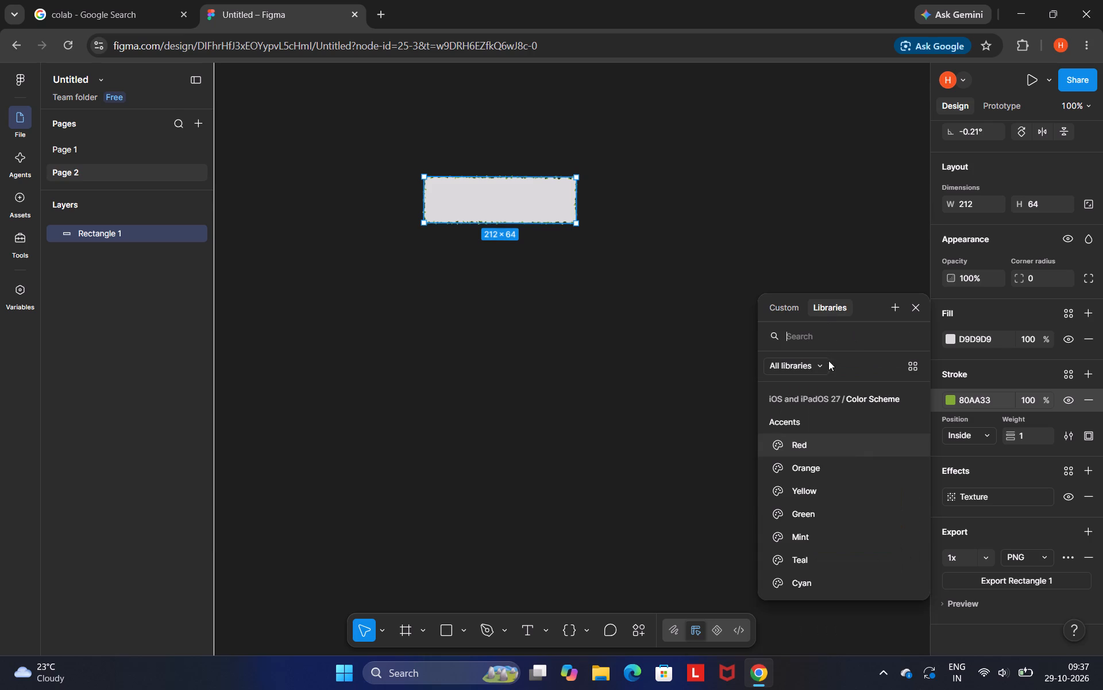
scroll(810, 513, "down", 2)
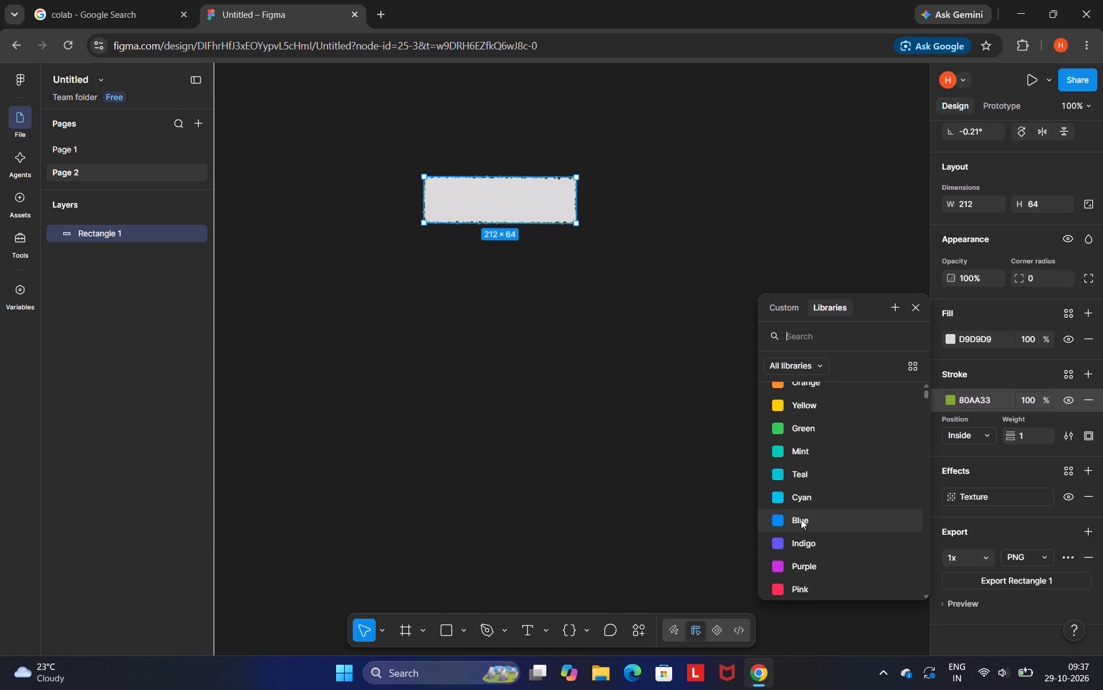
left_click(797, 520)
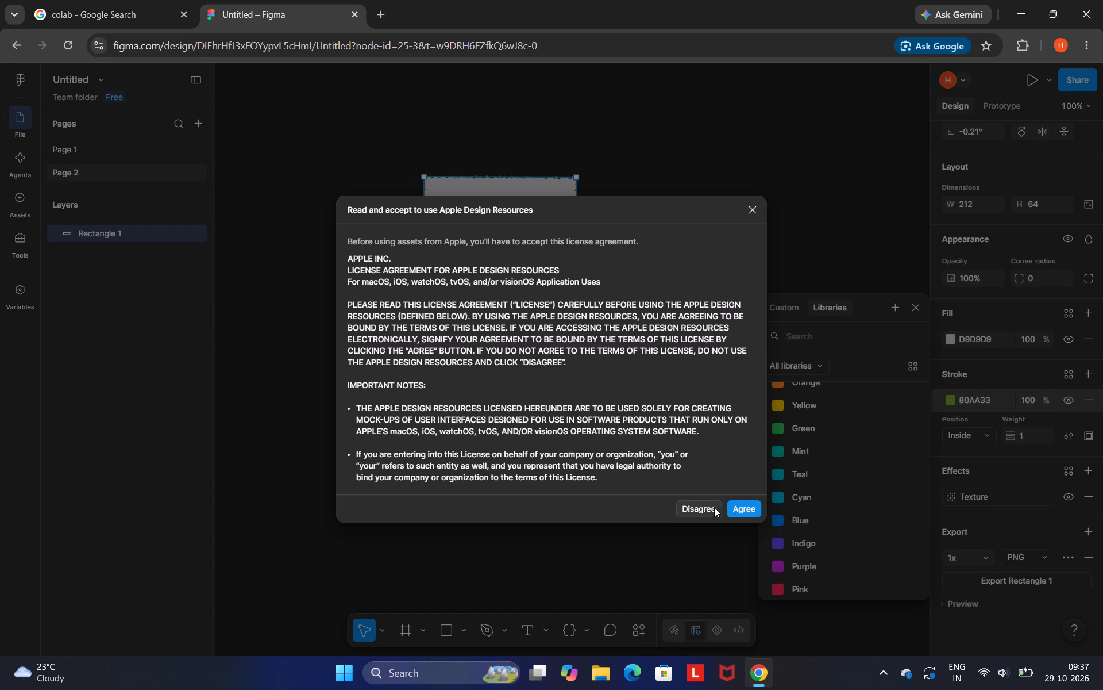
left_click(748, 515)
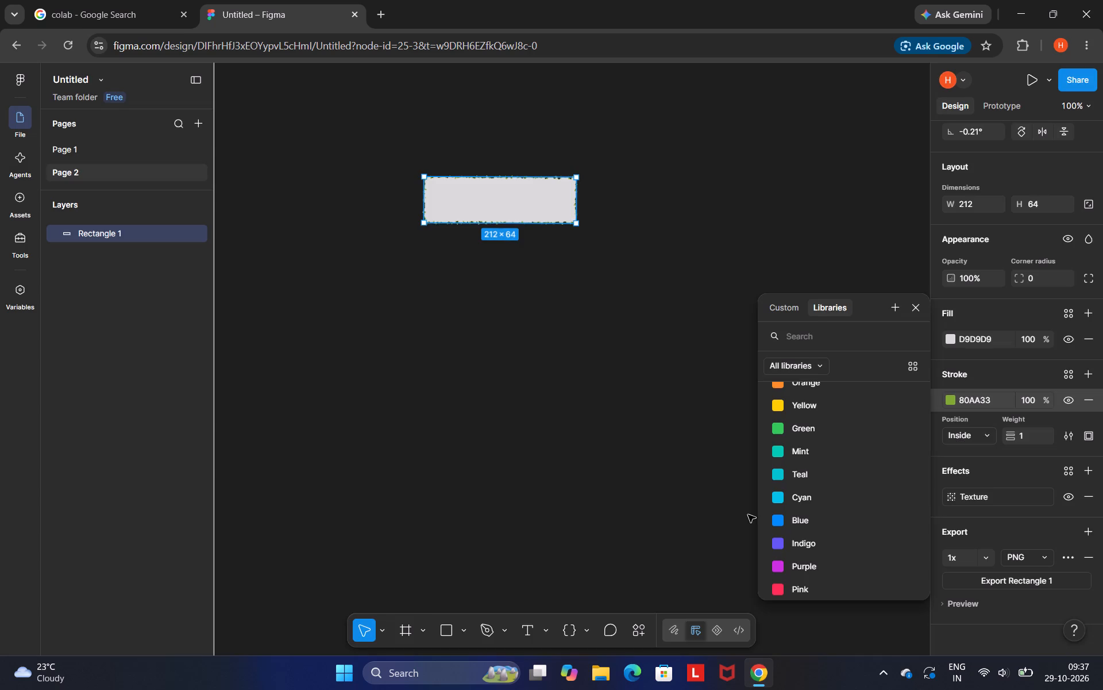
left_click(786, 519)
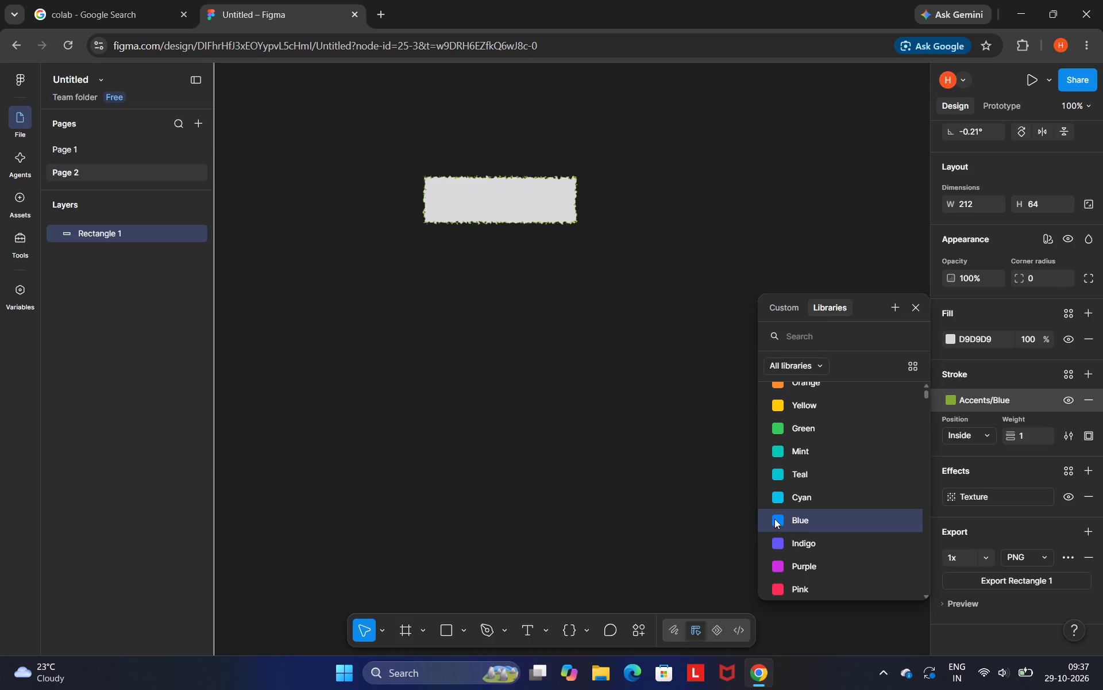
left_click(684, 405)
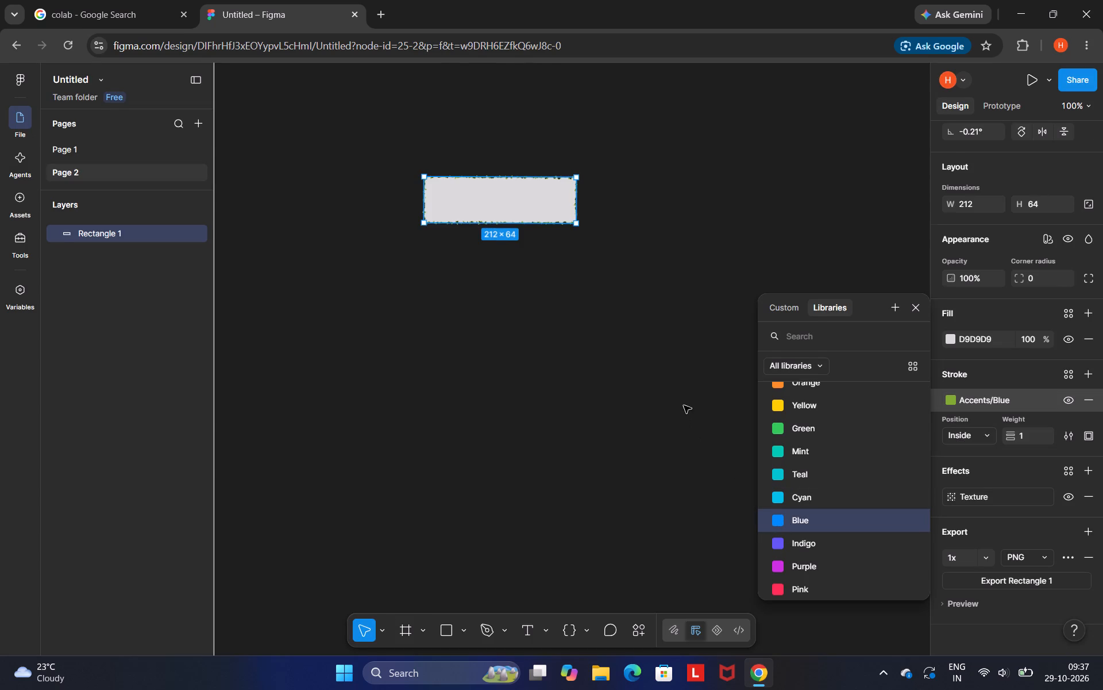
Remove the Texture effect from Rectangle 1.
left_click(512, 194)
left_click(512, 194)
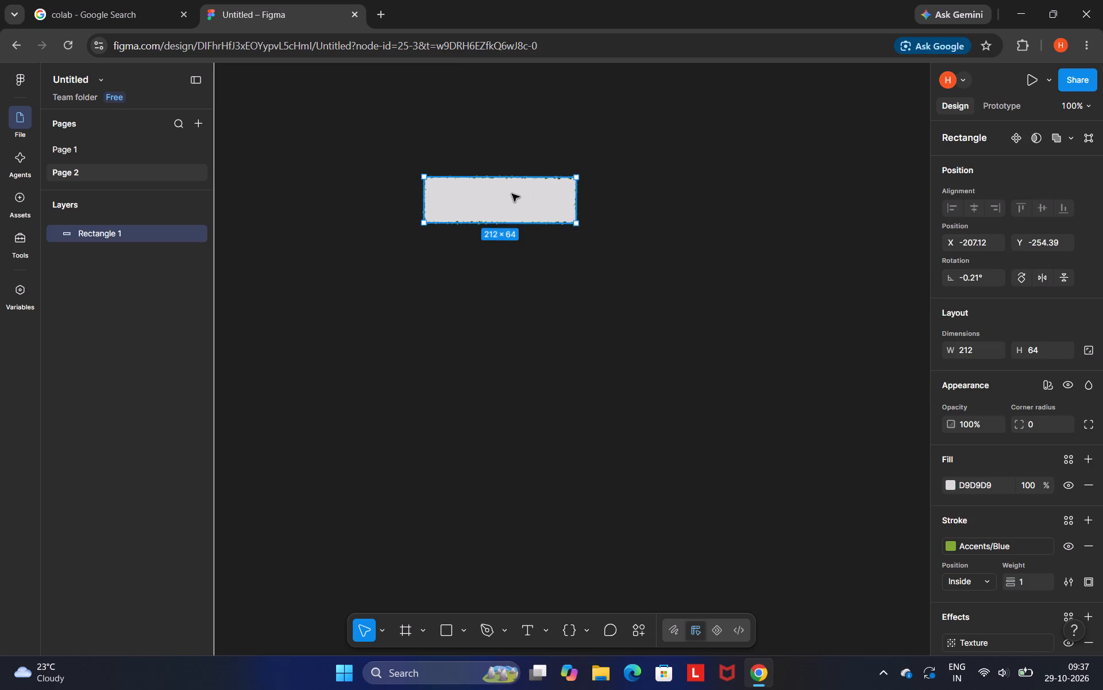
scroll(1019, 491, "down", 2)
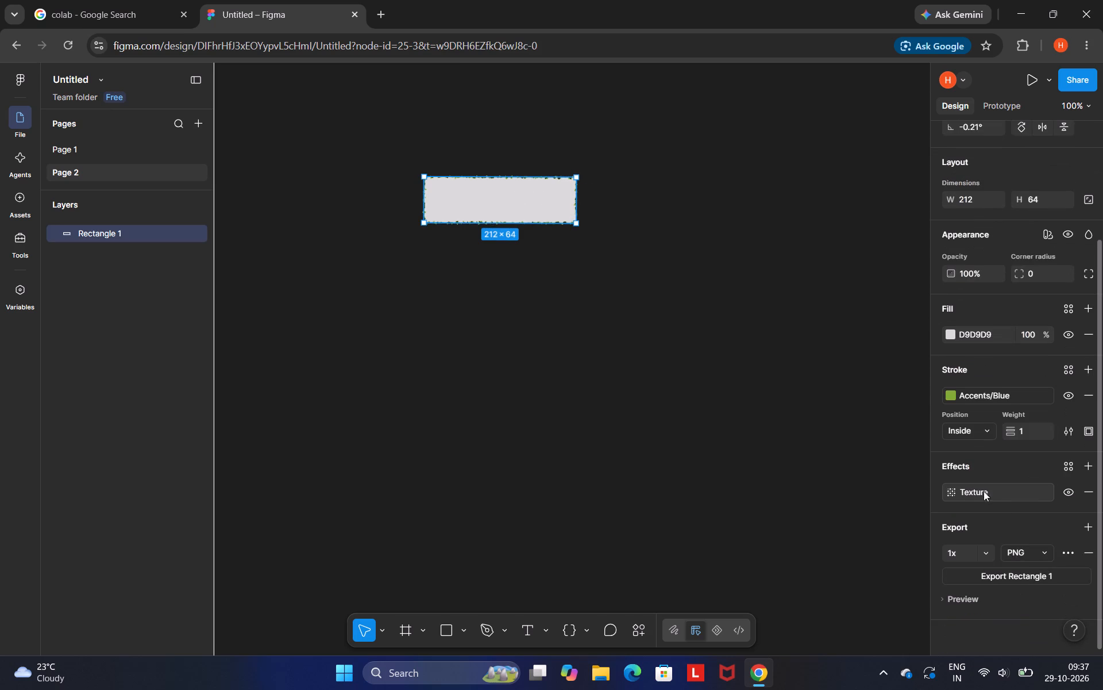
left_click(991, 496)
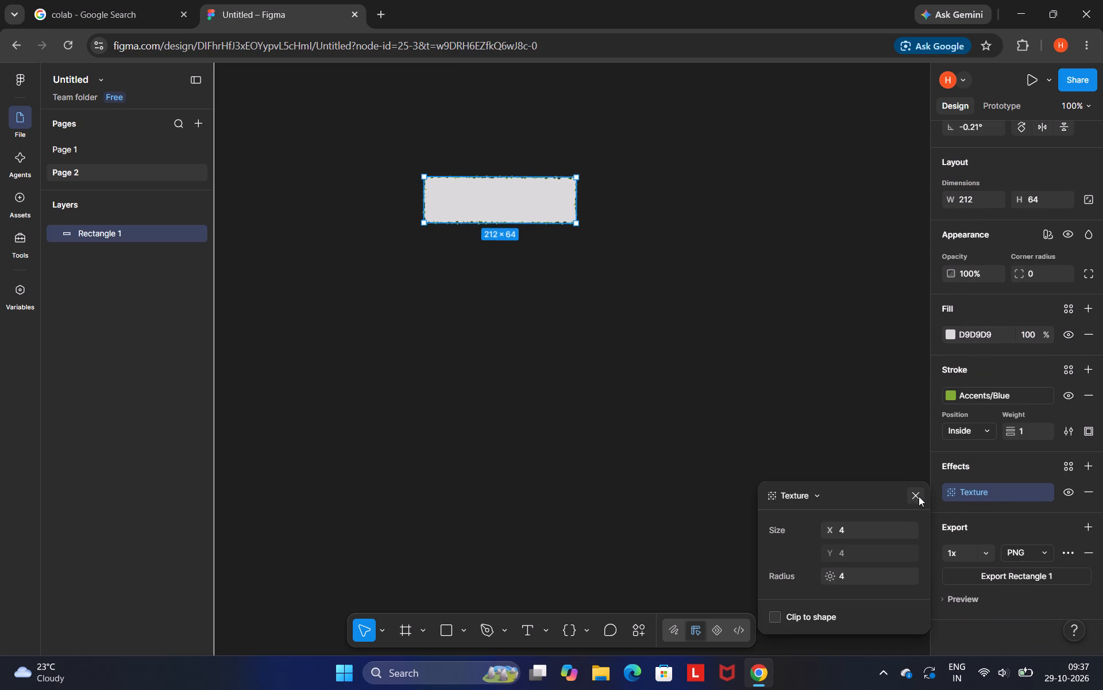
left_click(919, 496)
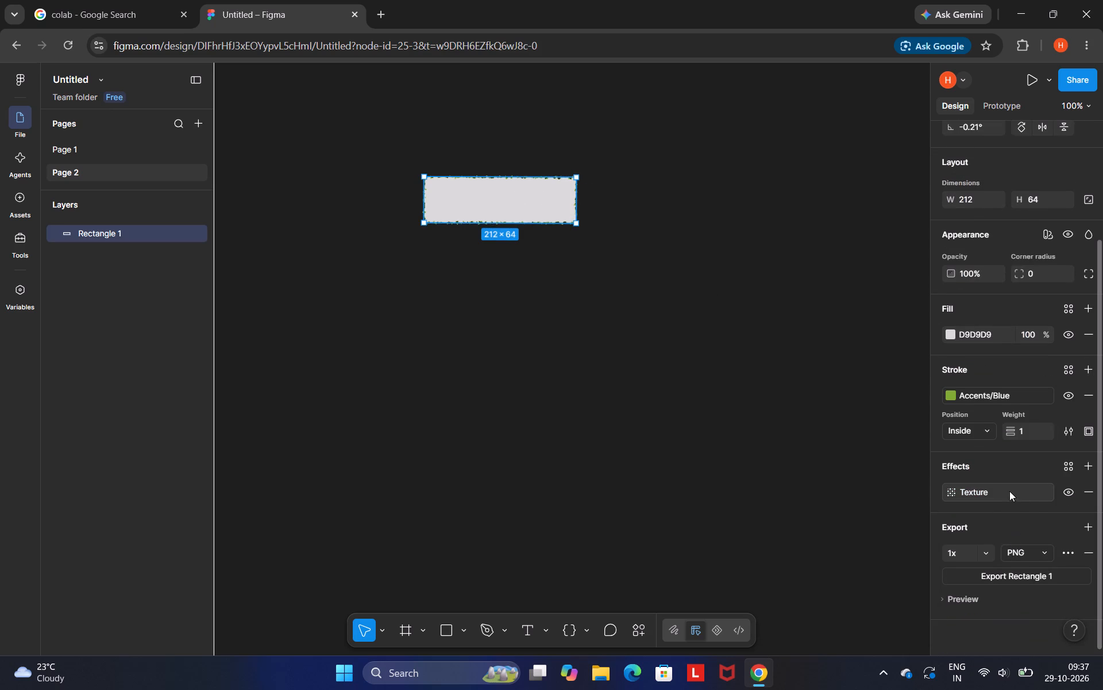
left_click(1088, 489)
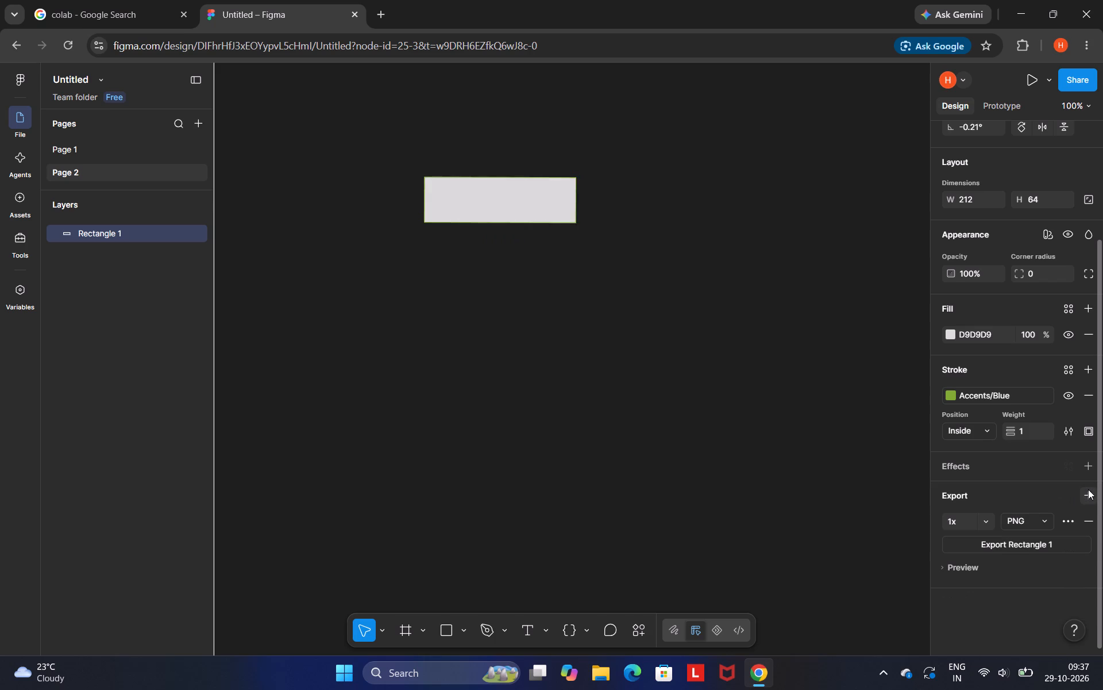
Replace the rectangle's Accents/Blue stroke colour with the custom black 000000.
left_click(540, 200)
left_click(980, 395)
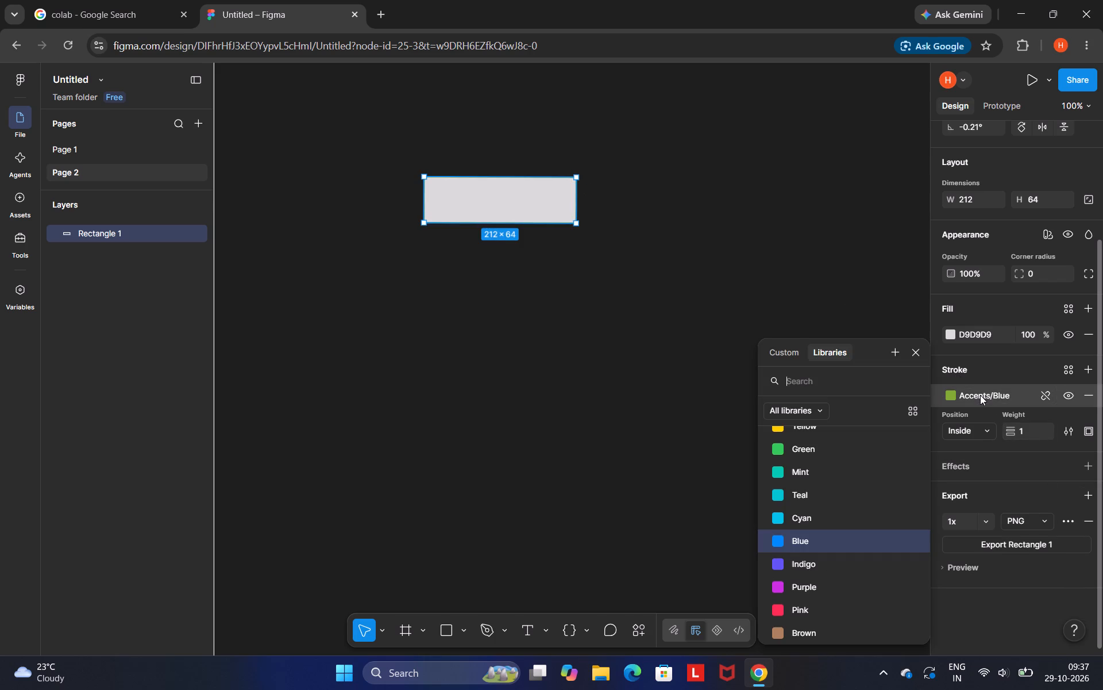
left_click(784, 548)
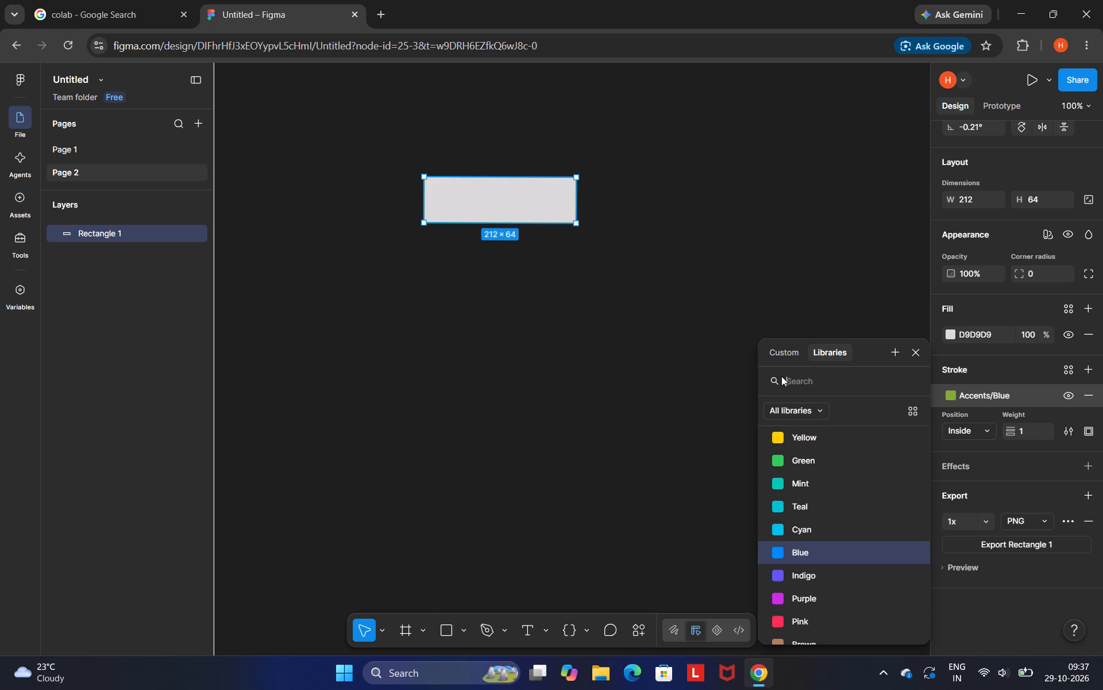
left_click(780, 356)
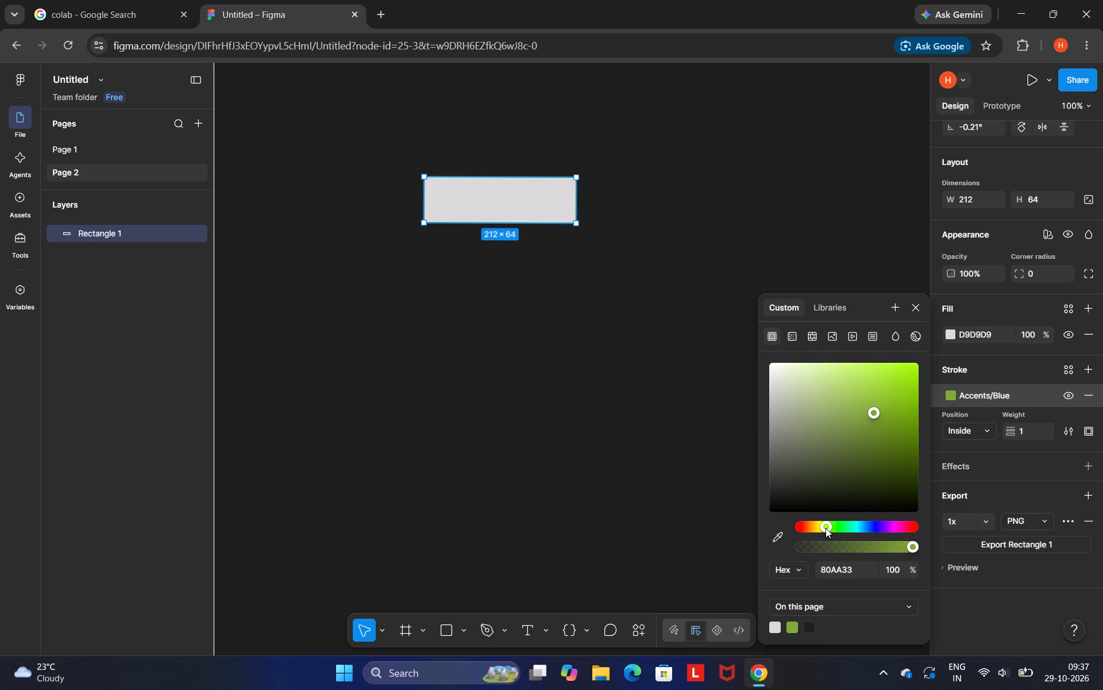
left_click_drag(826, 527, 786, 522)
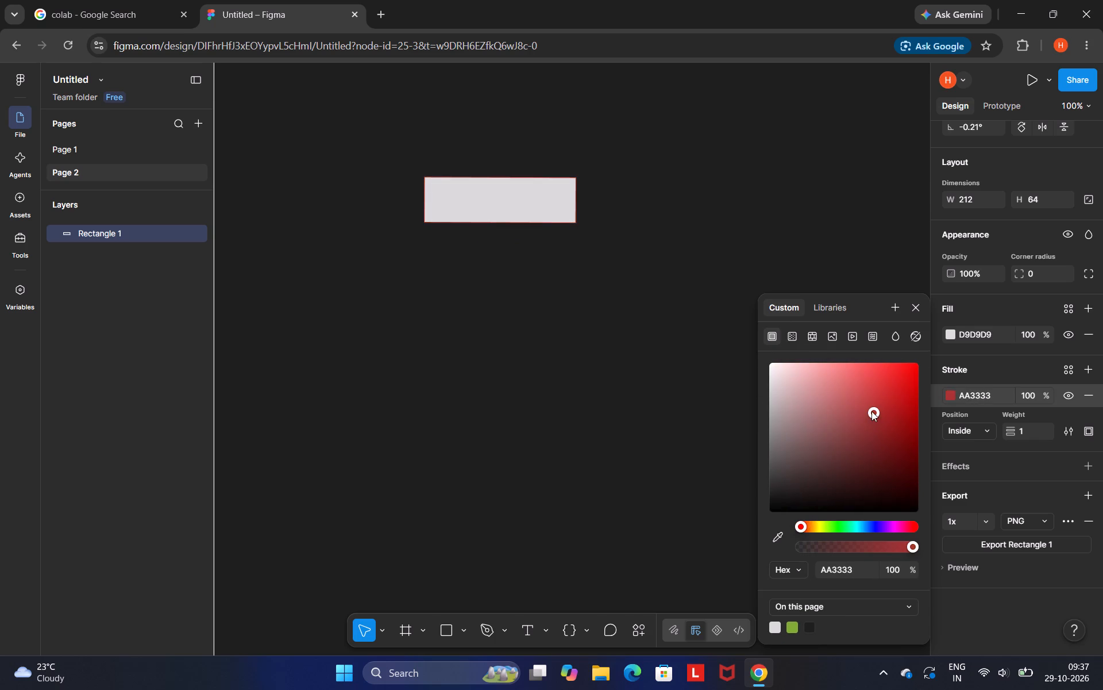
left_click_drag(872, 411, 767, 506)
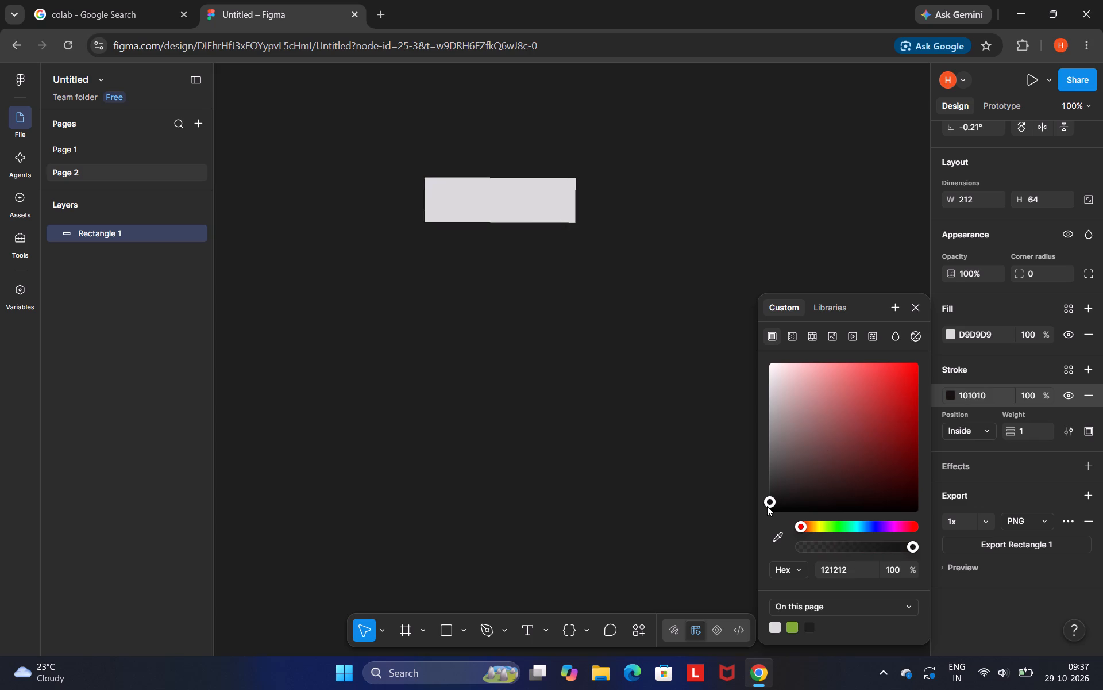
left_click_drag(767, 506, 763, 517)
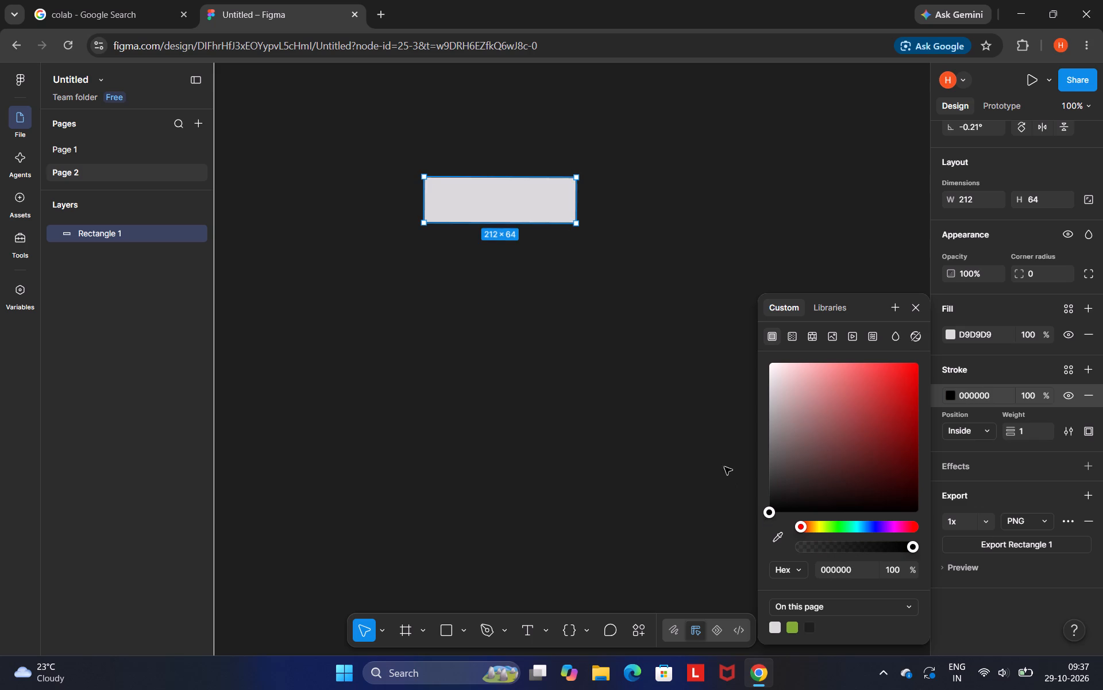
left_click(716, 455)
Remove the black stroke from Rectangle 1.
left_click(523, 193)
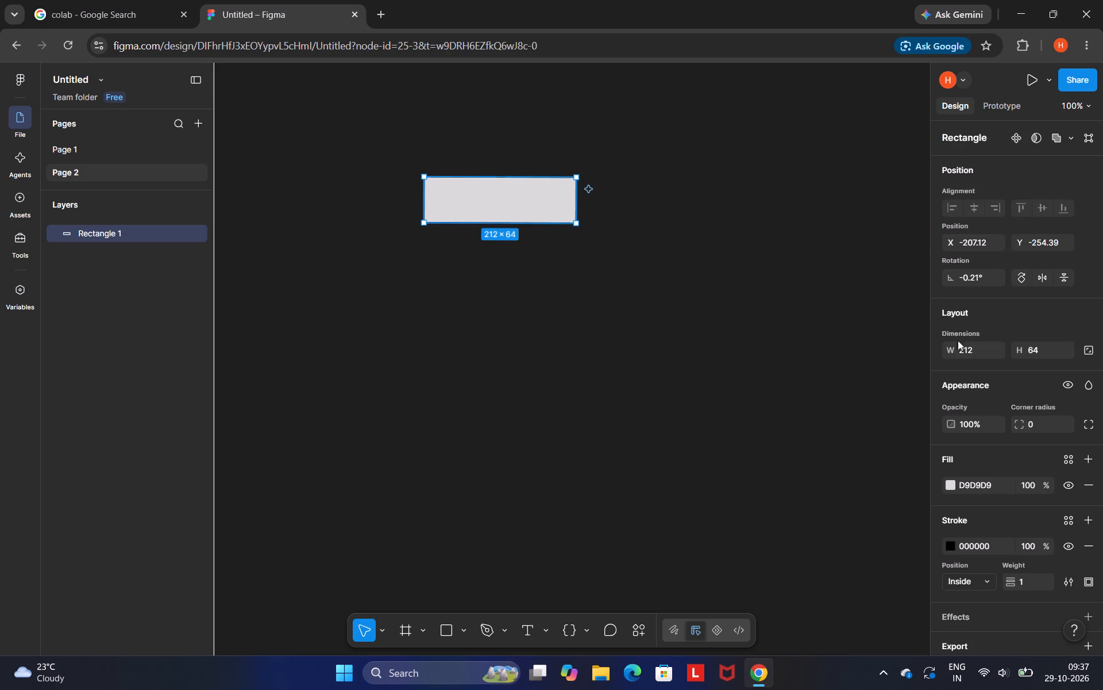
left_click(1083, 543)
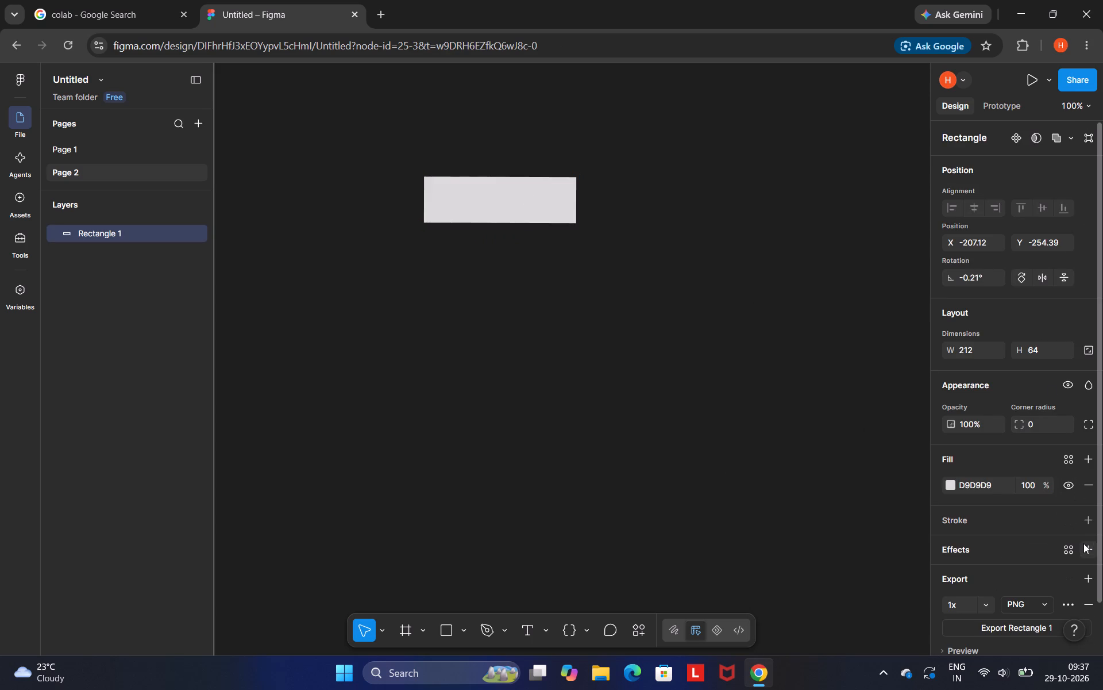
Add a new 000000 stroke with weight 1 and the Inside position to Rectangle 1.
left_click(975, 520)
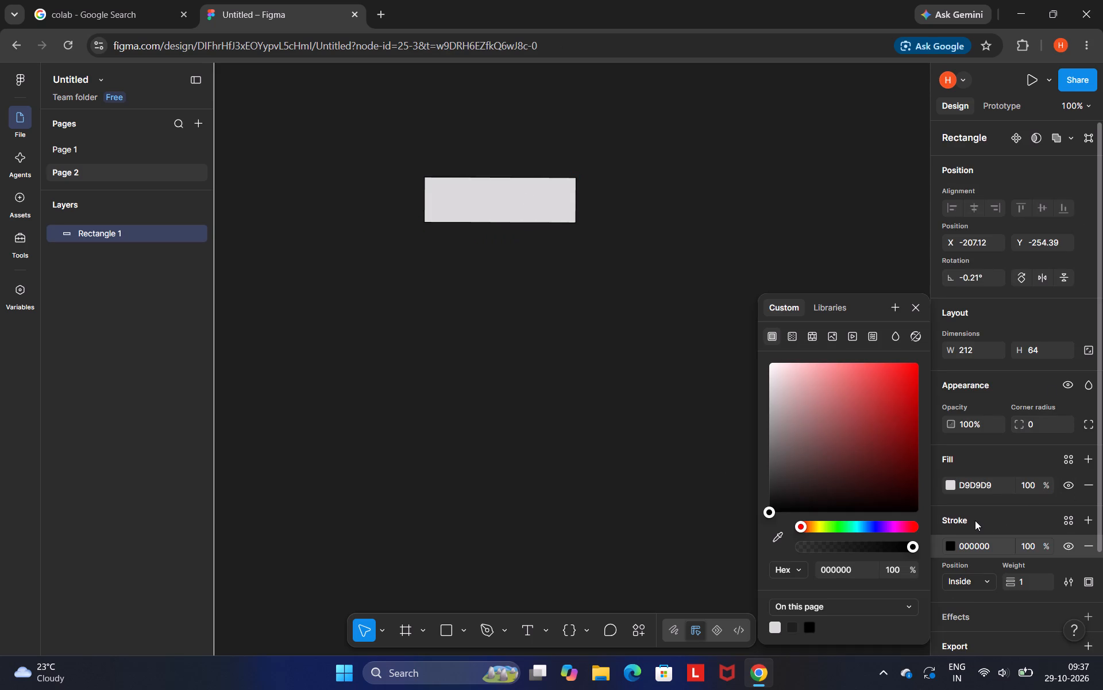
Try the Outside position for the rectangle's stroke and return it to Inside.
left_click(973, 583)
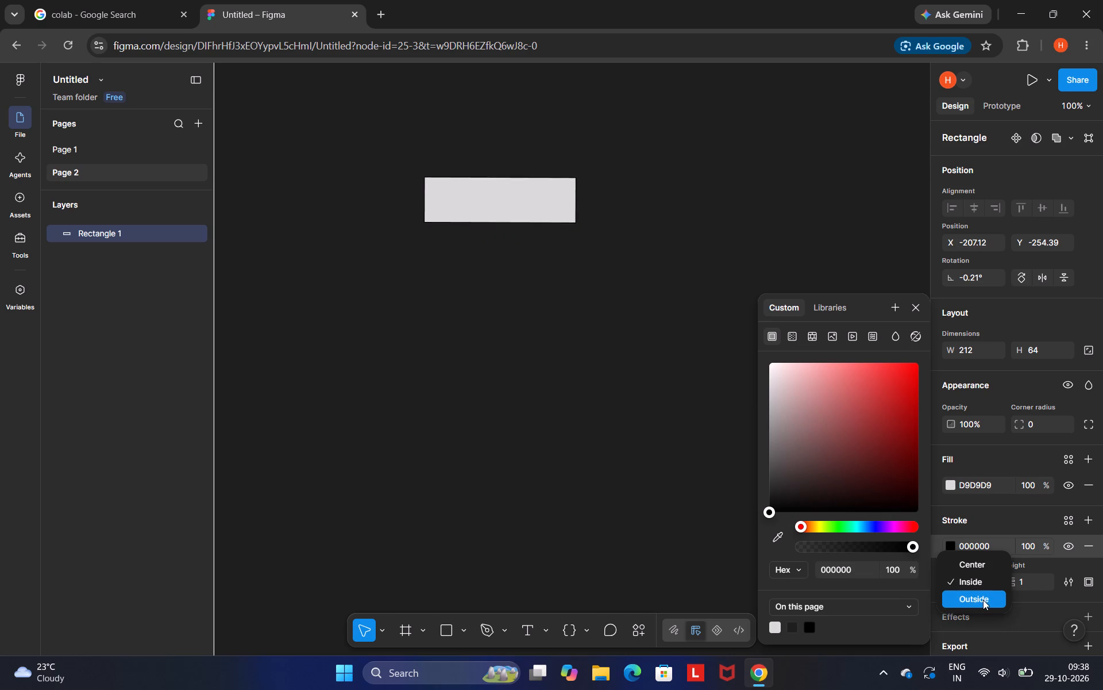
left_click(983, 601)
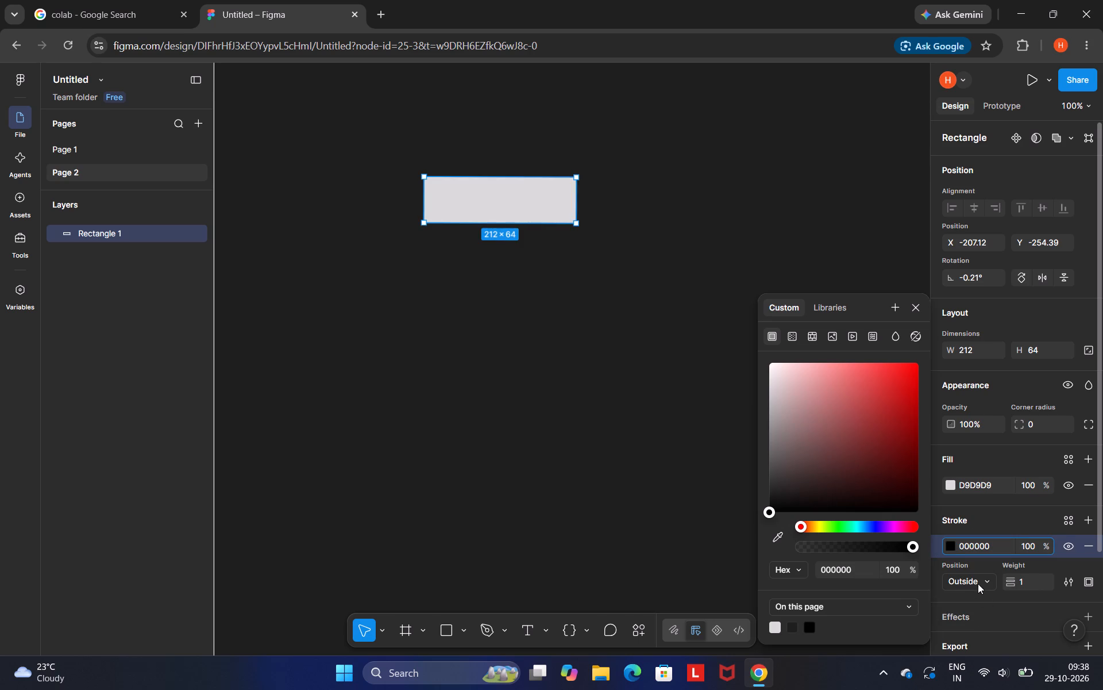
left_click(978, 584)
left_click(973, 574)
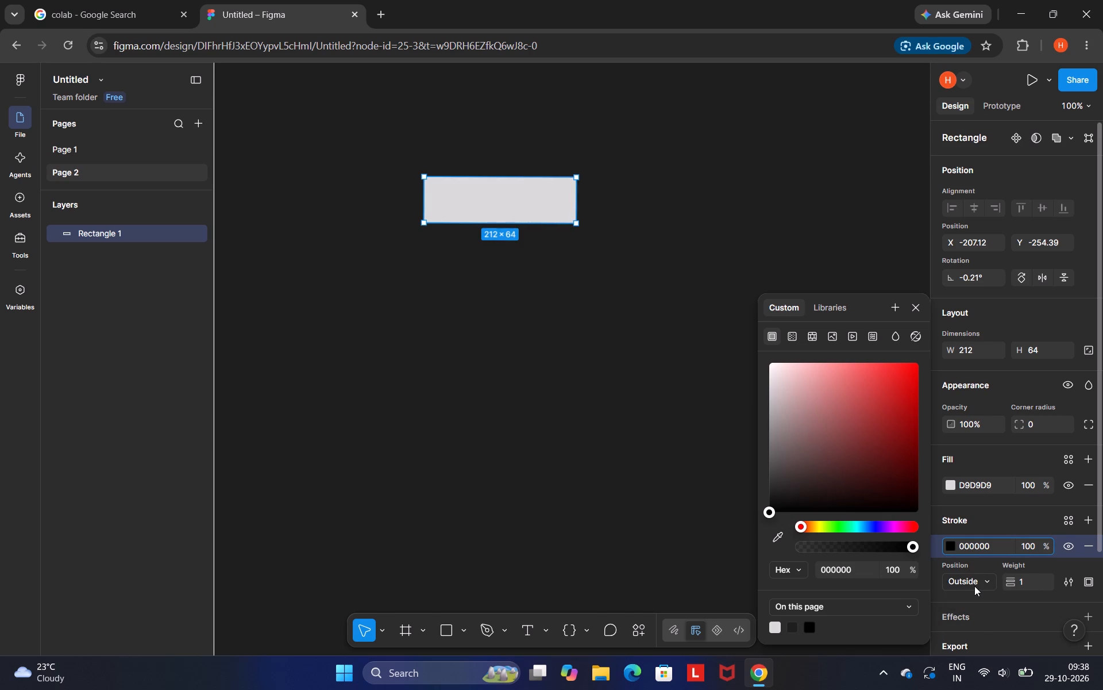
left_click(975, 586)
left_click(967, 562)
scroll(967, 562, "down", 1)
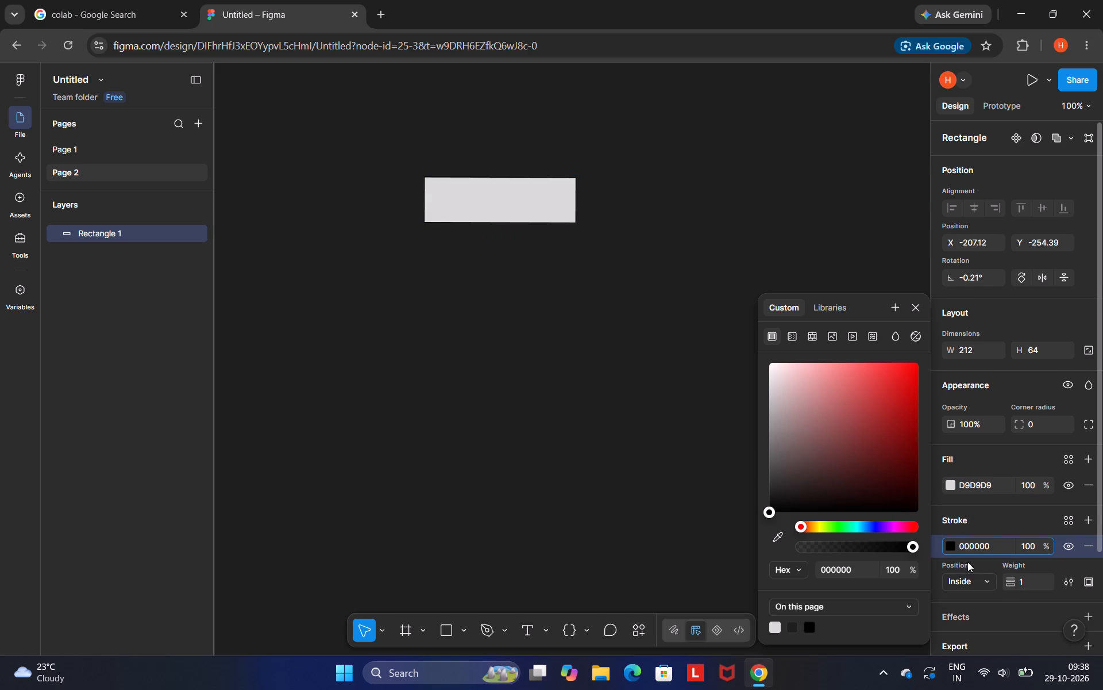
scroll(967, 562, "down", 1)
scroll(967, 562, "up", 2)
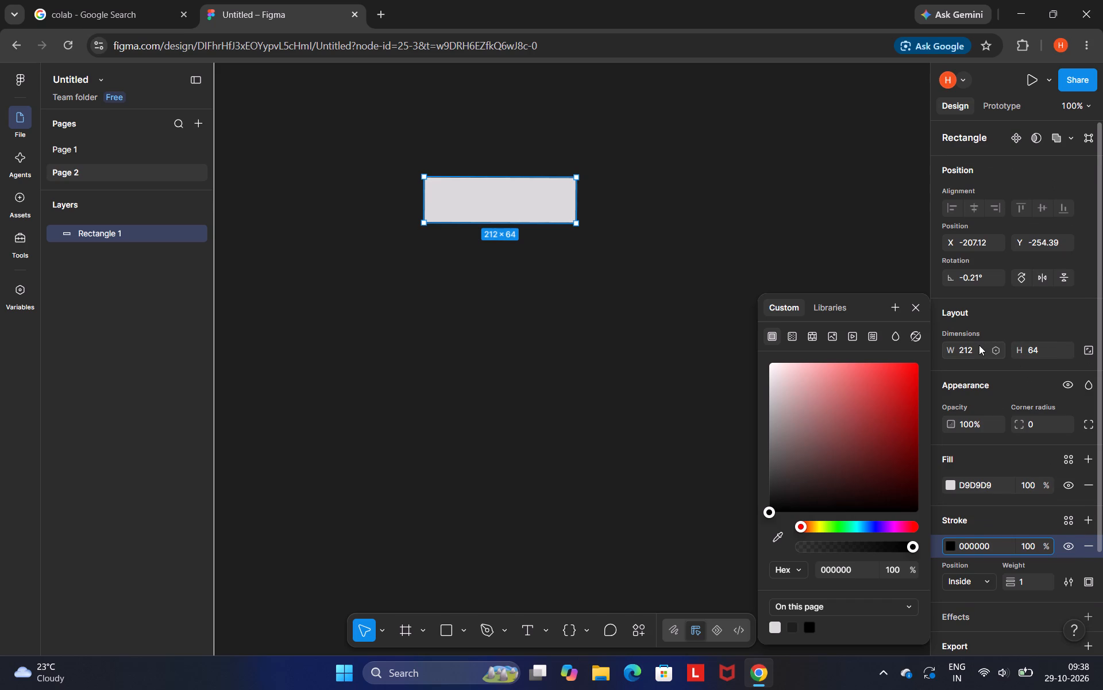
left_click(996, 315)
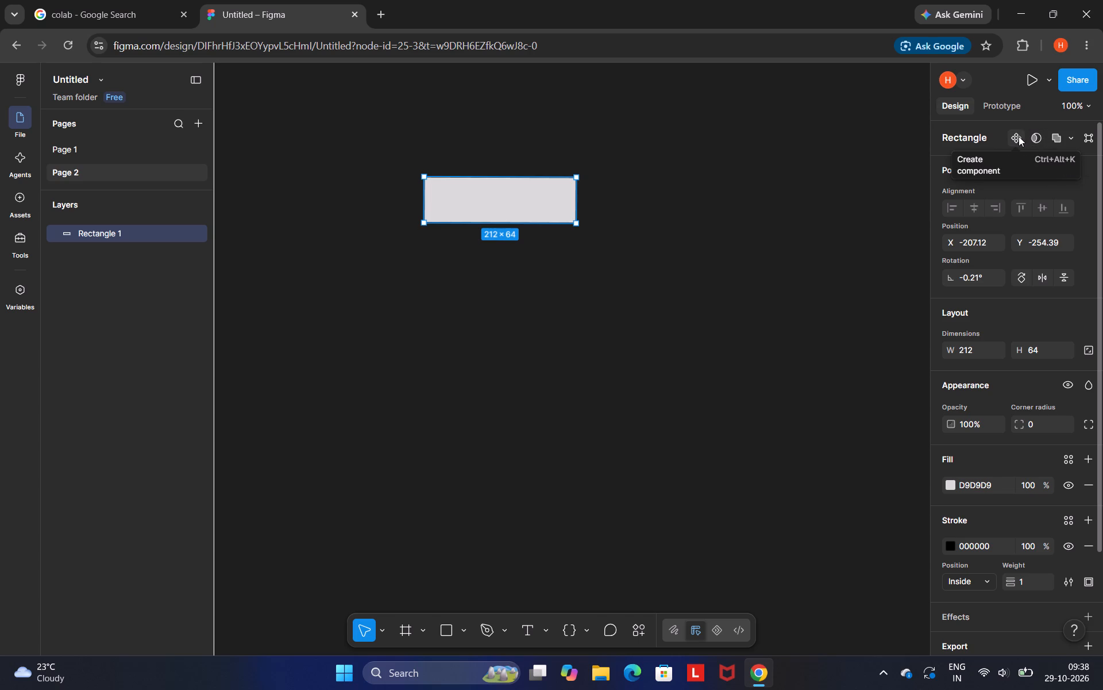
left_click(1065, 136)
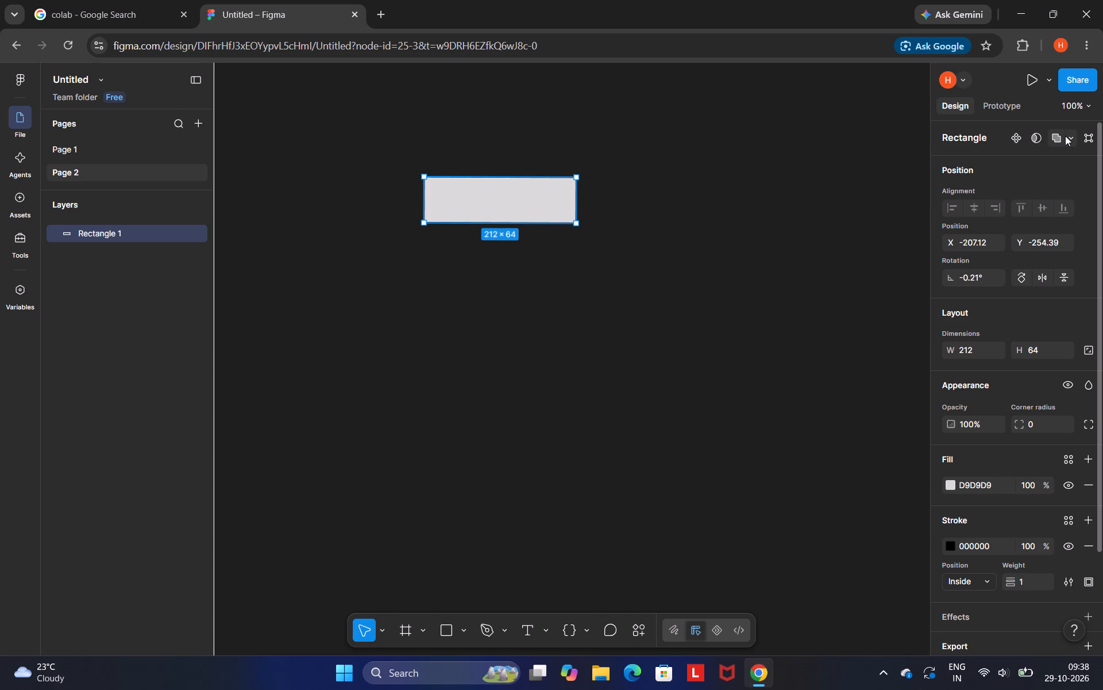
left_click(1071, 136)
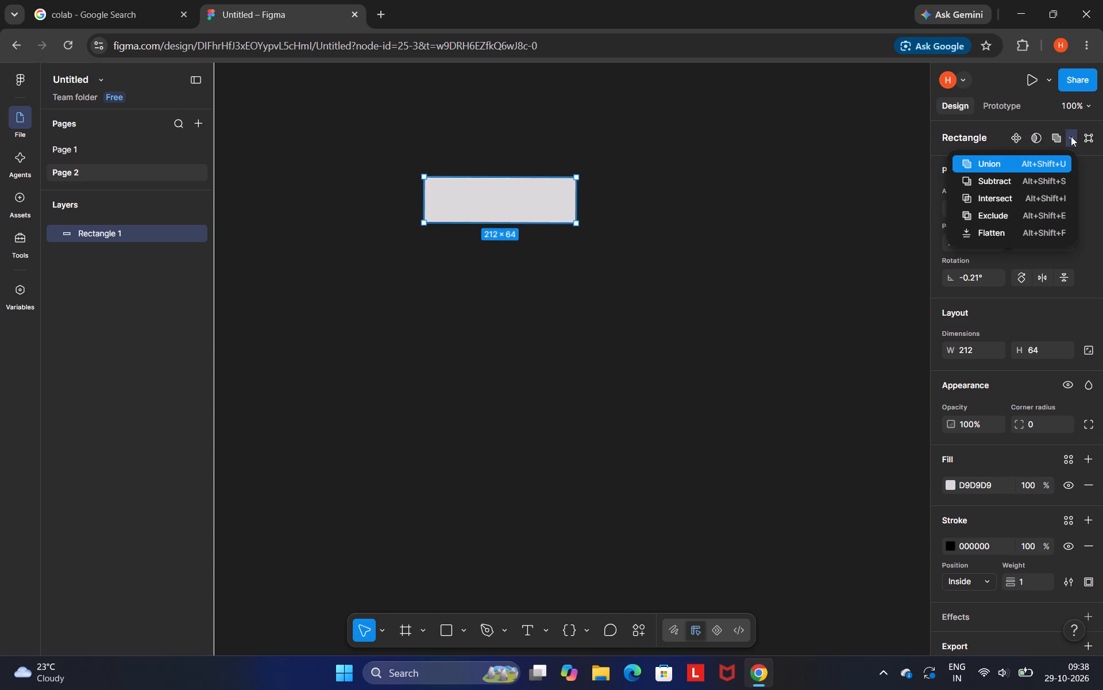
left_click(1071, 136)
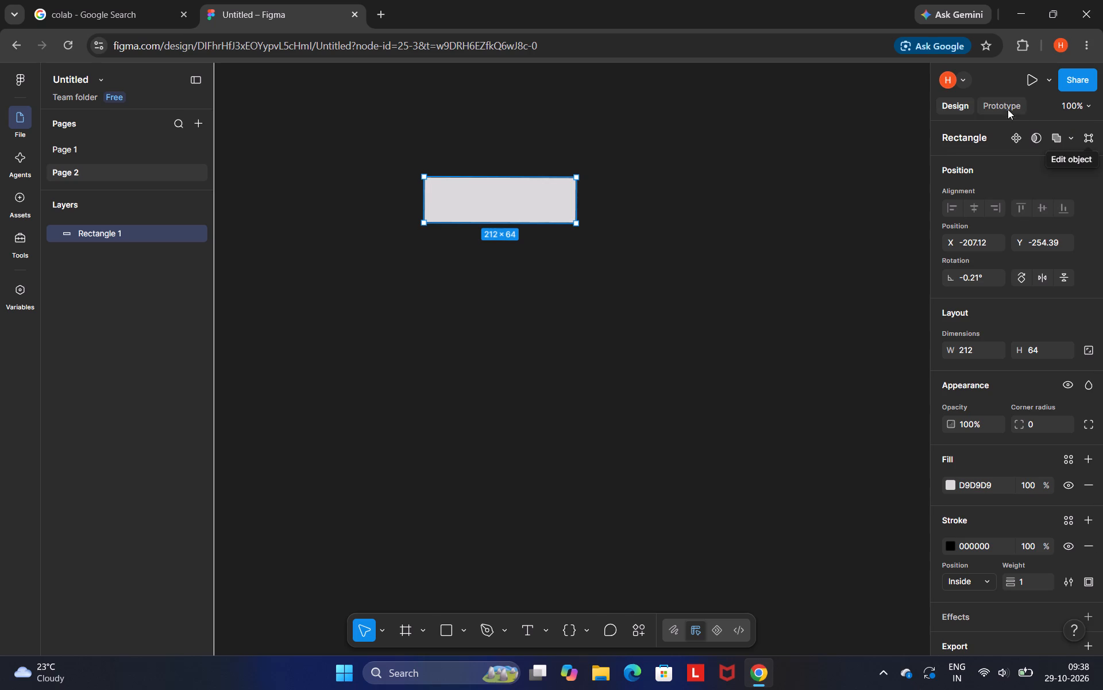
Add a second stroke at 20% opacity to Rectangle 1, try a dark red, return it to black, and deselect the rectangle.
scroll(998, 290, "down", 1)
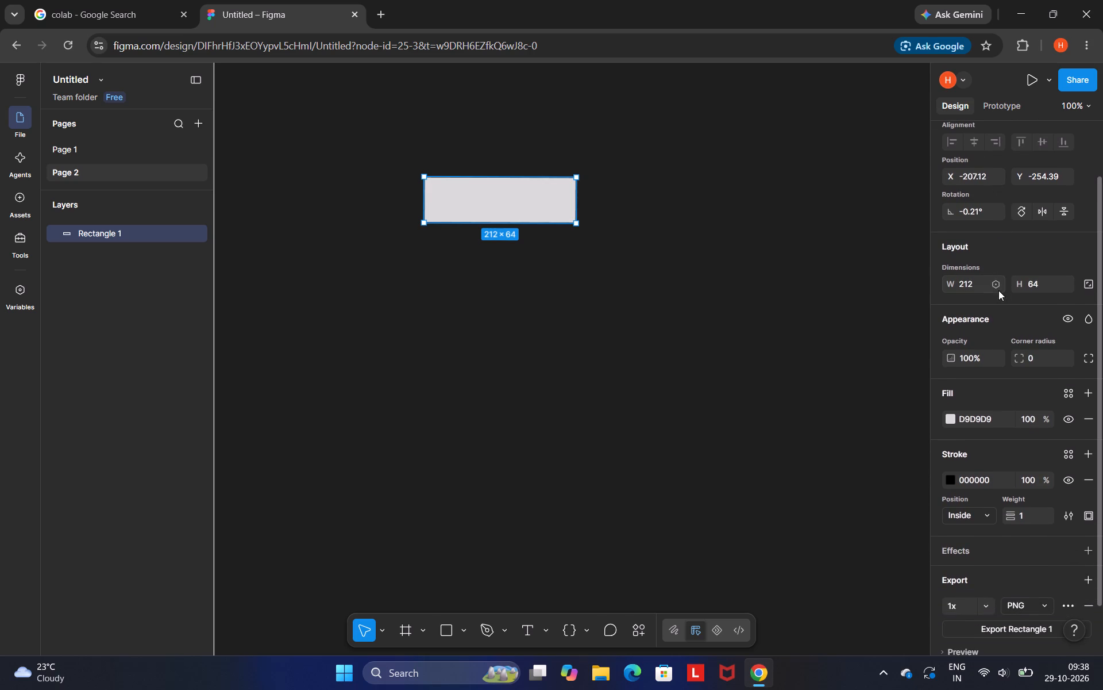
scroll(991, 338, "down", 2)
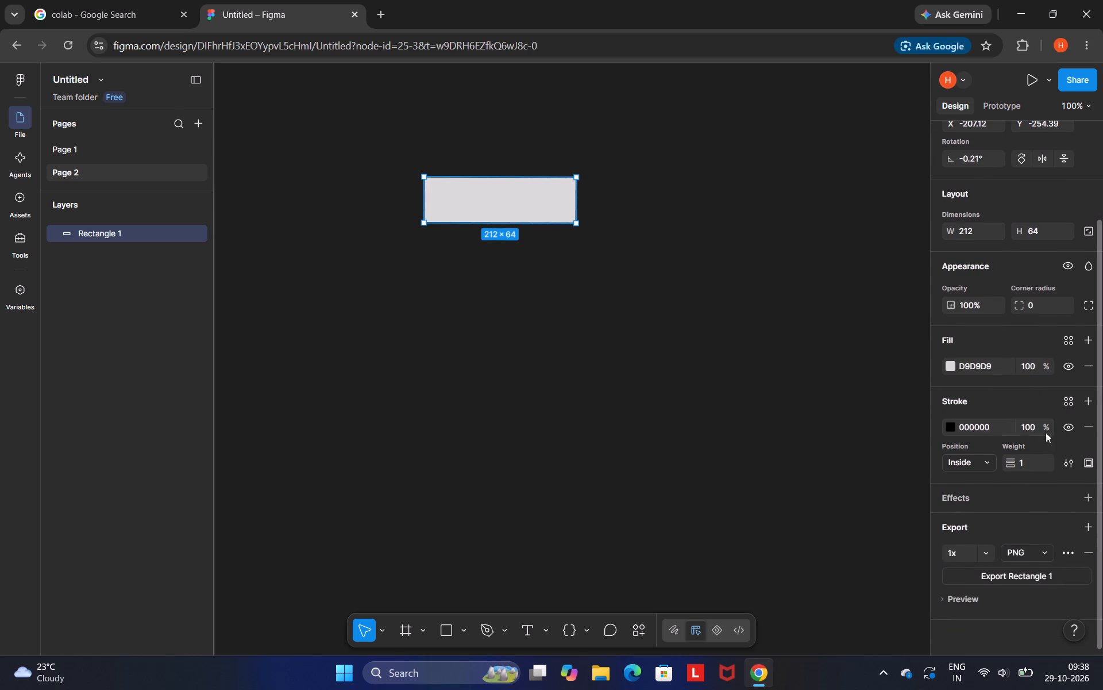
left_click(1085, 399)
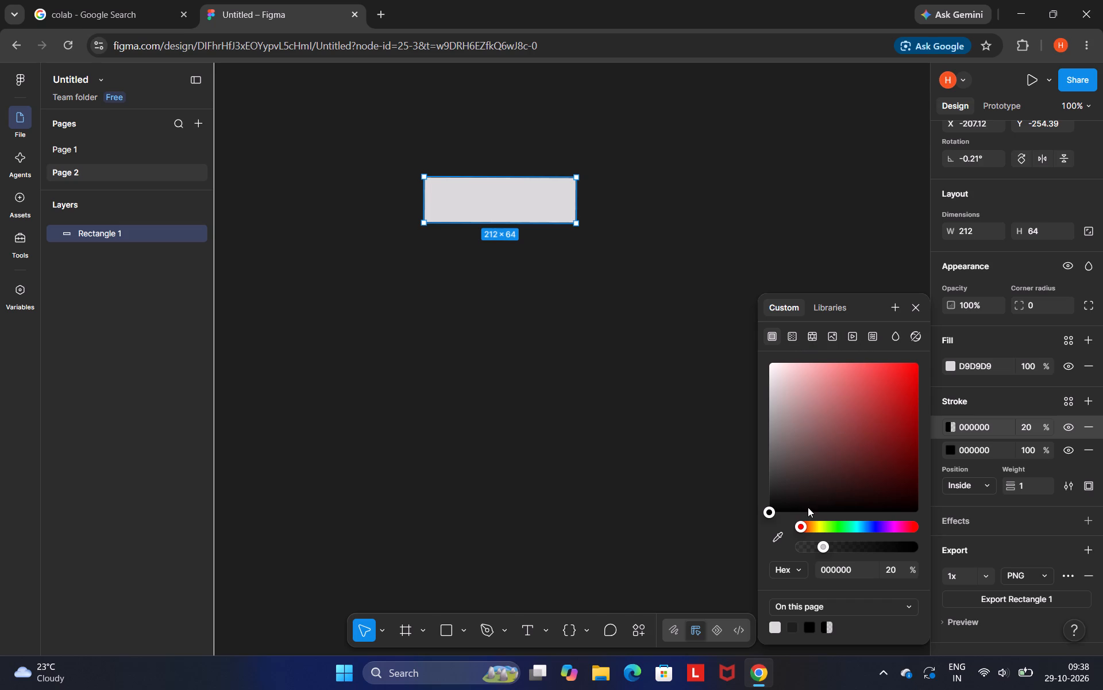
left_click_drag(769, 512, 875, 451)
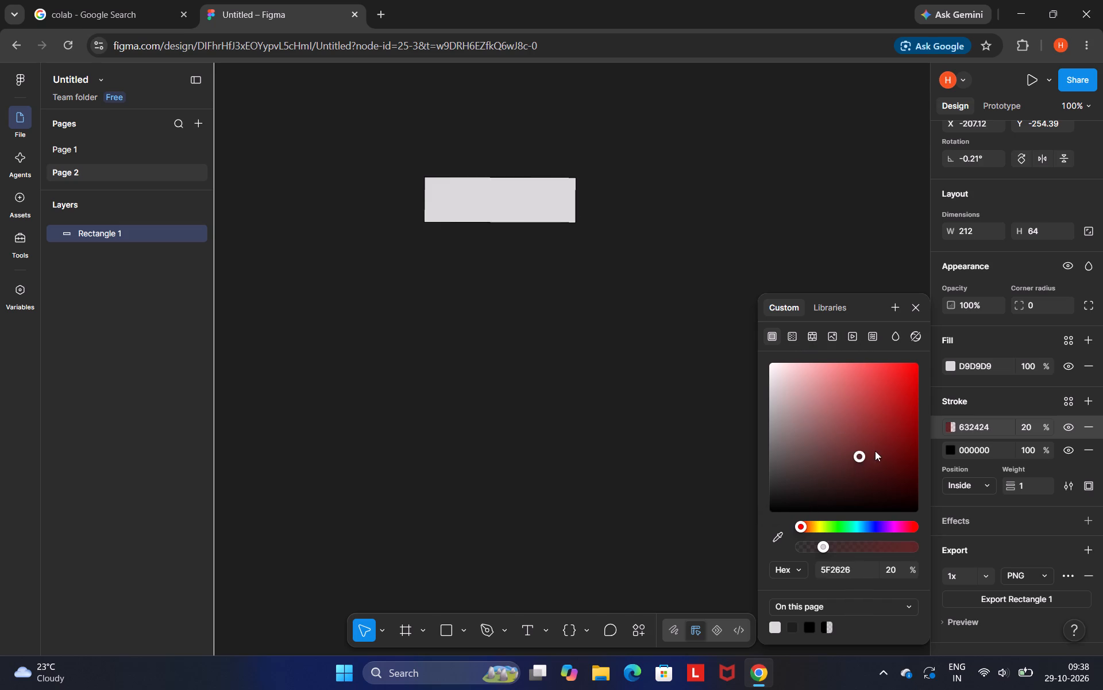
left_click_drag(875, 451, 762, 519)
left_click(682, 452)
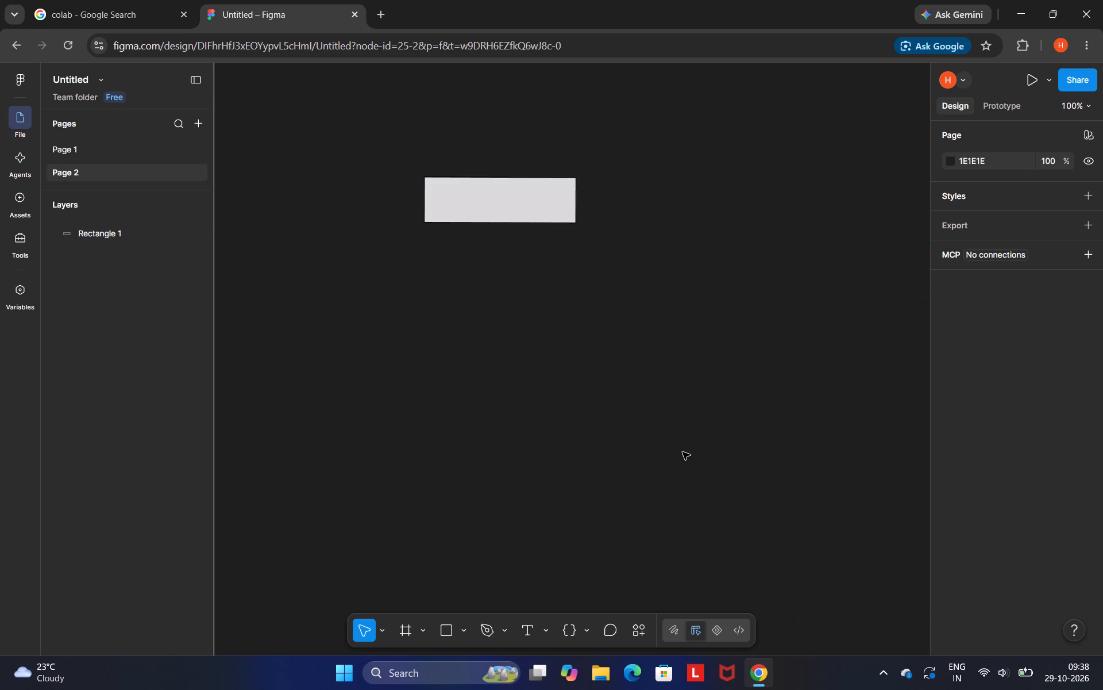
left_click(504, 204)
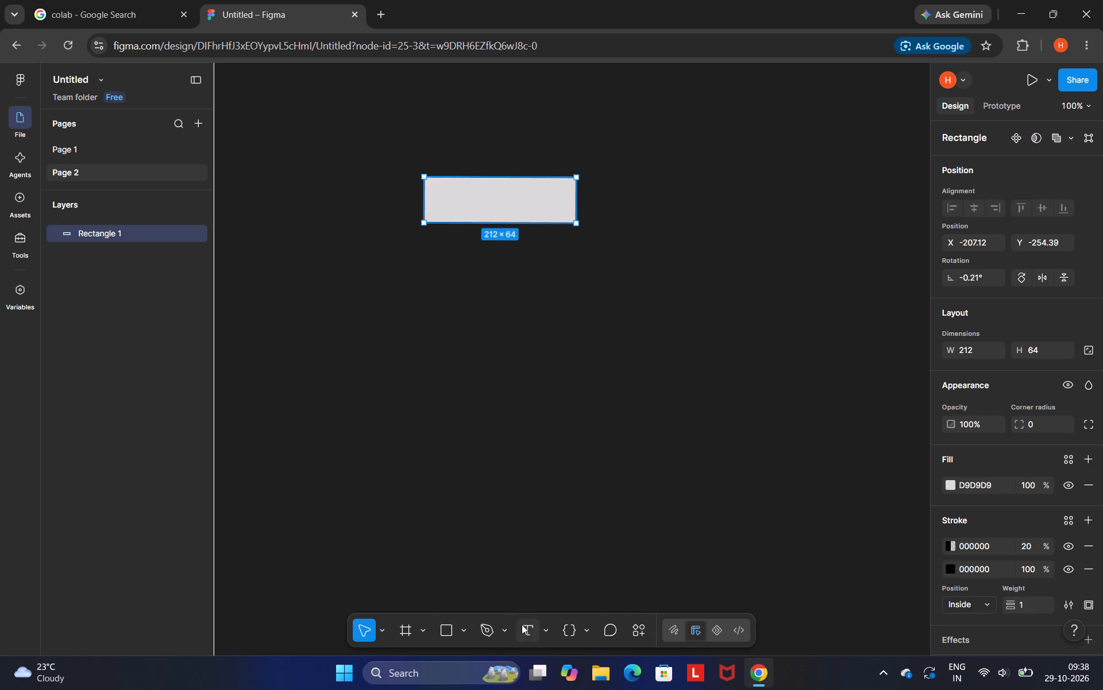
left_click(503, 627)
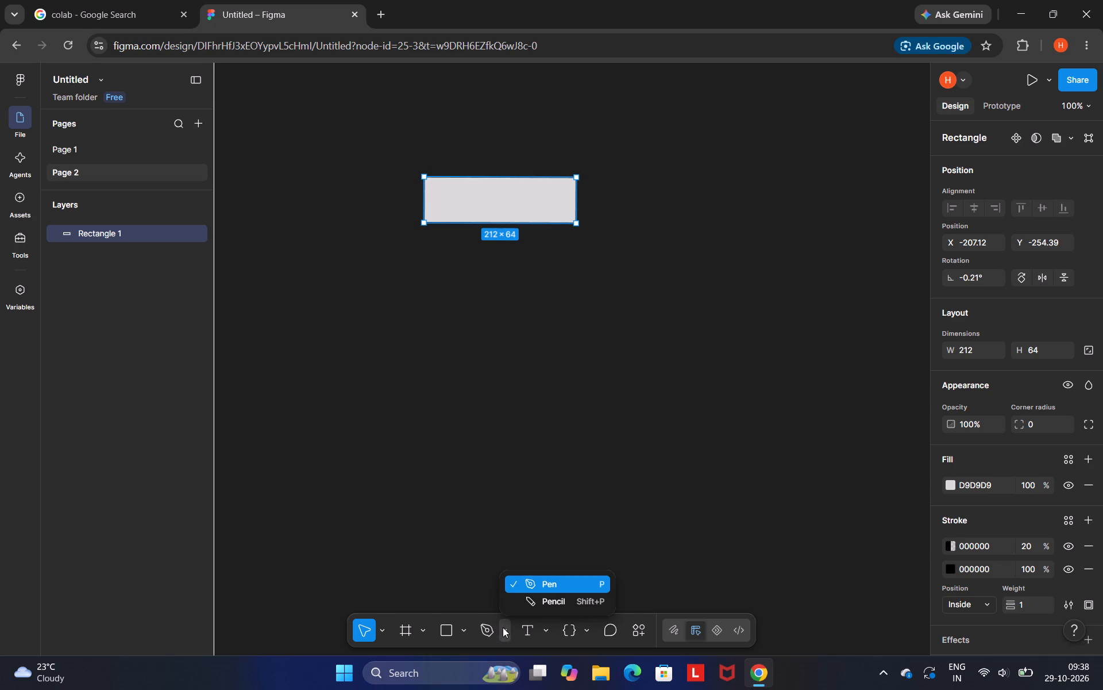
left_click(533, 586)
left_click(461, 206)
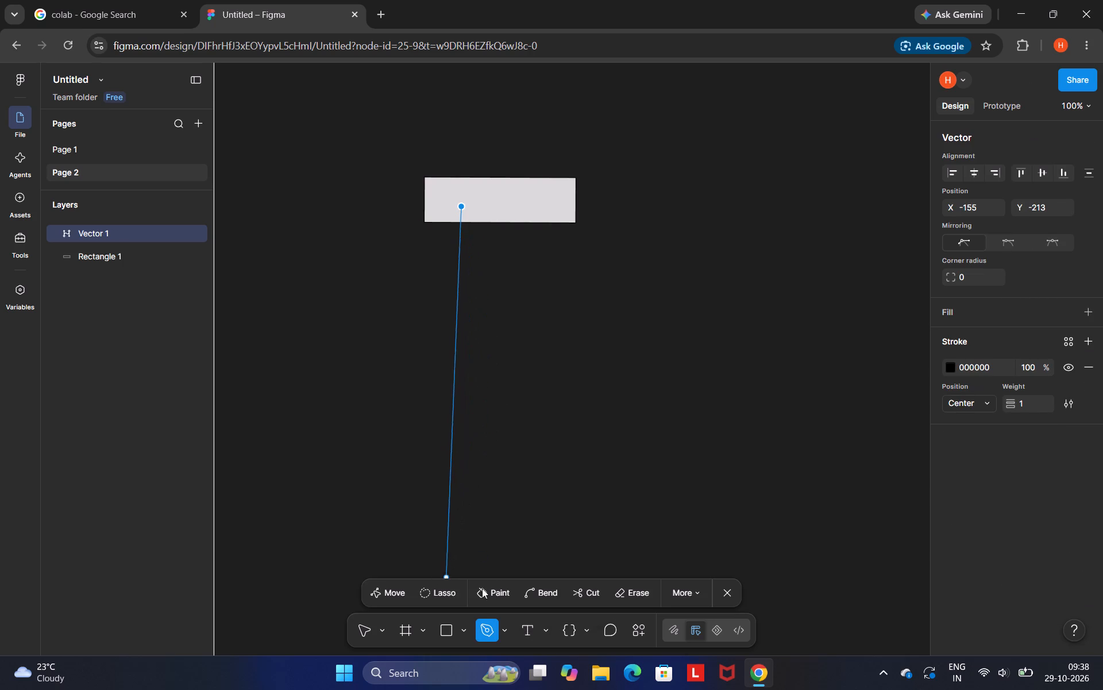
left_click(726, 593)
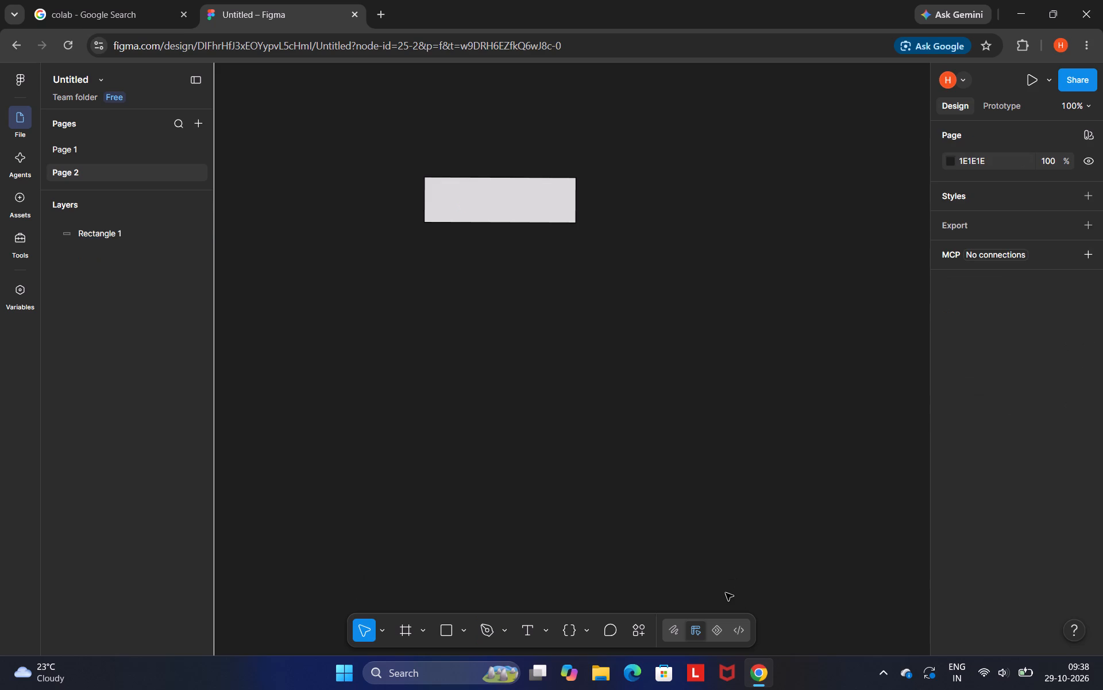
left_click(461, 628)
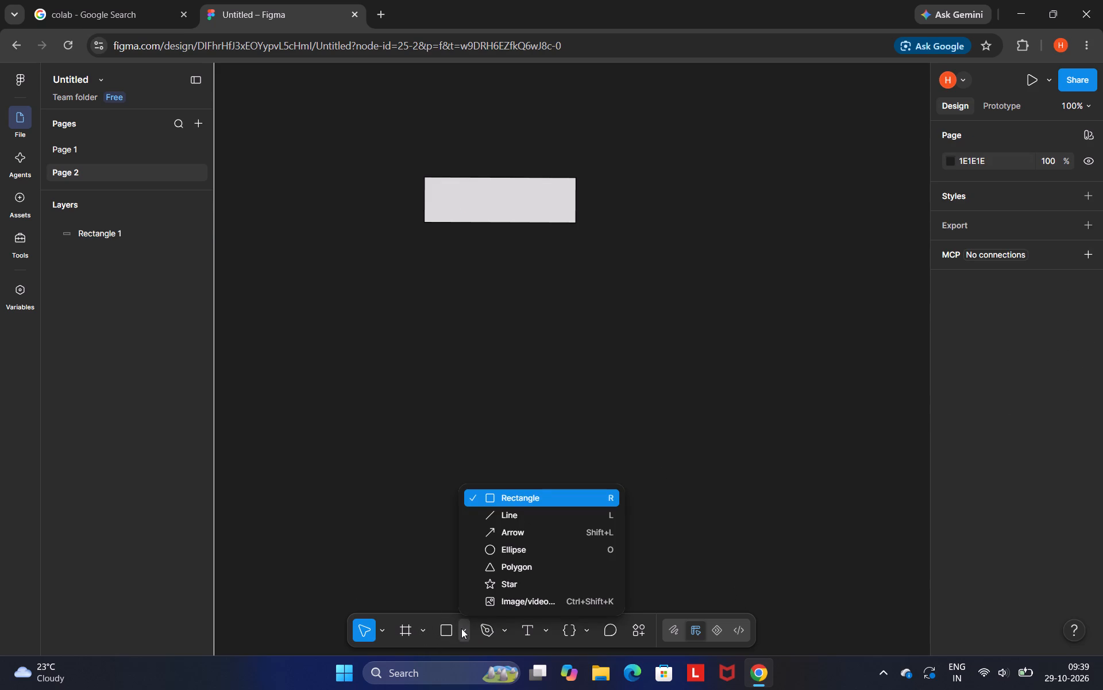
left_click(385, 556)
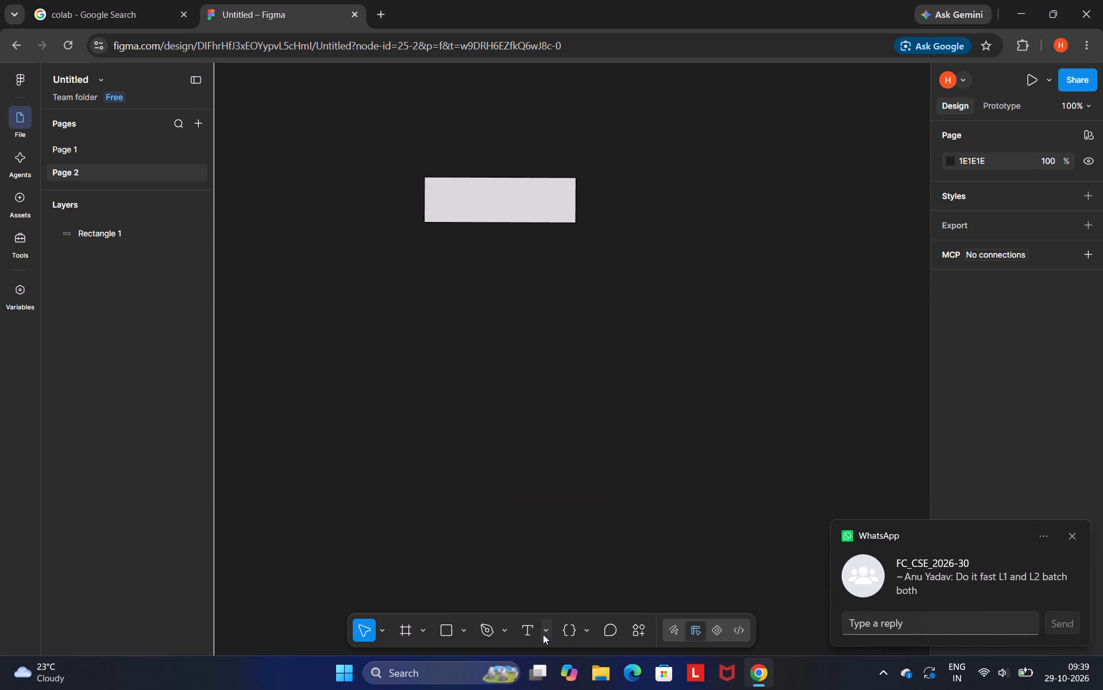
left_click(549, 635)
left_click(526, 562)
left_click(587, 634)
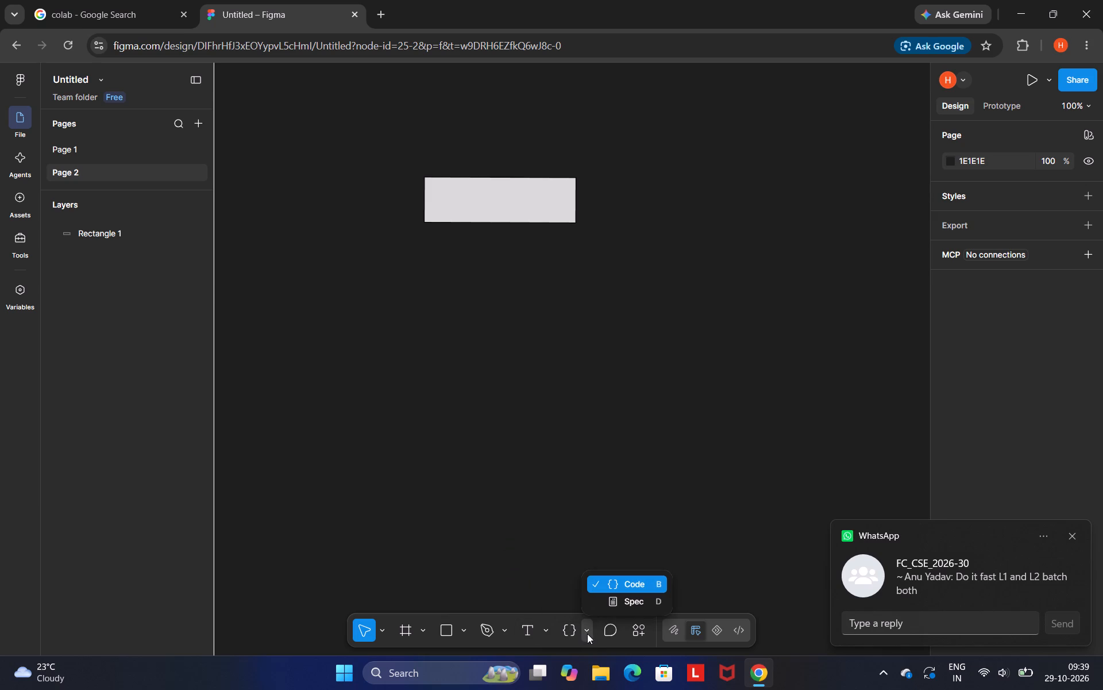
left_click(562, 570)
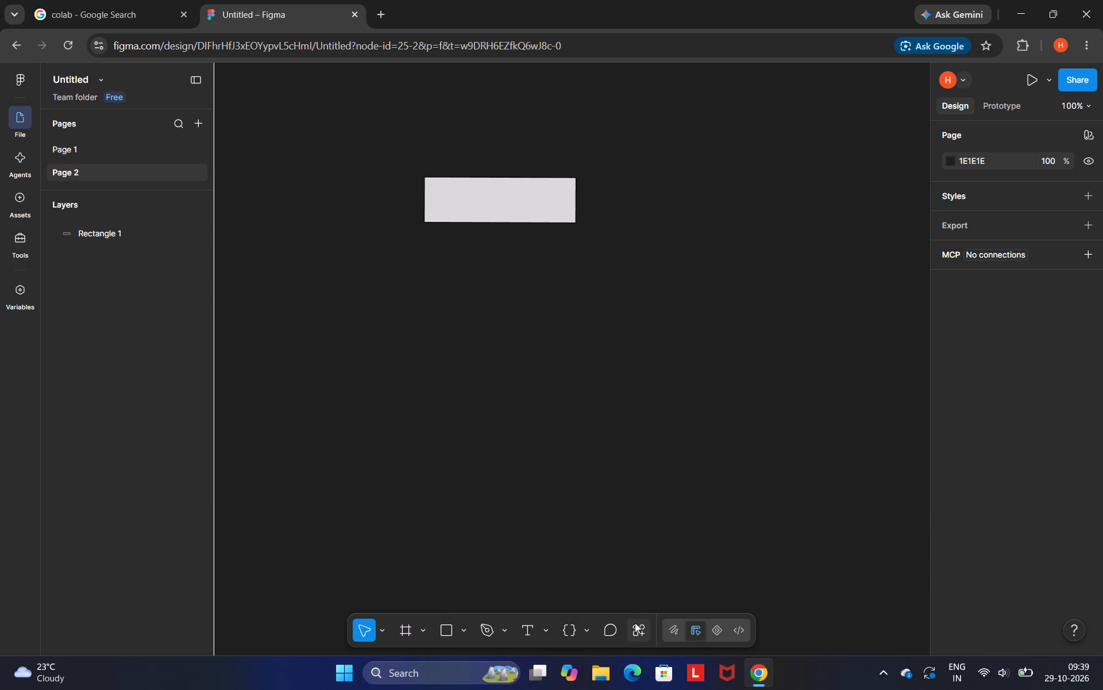
Open a new browser tab.
key("ctrl+t")
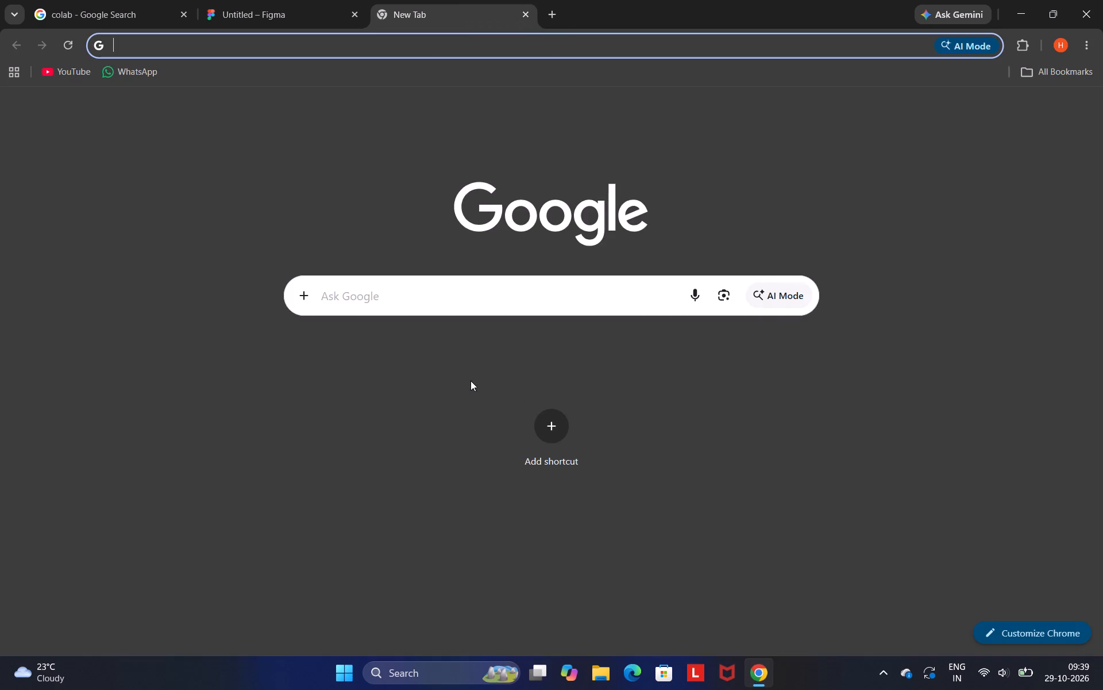
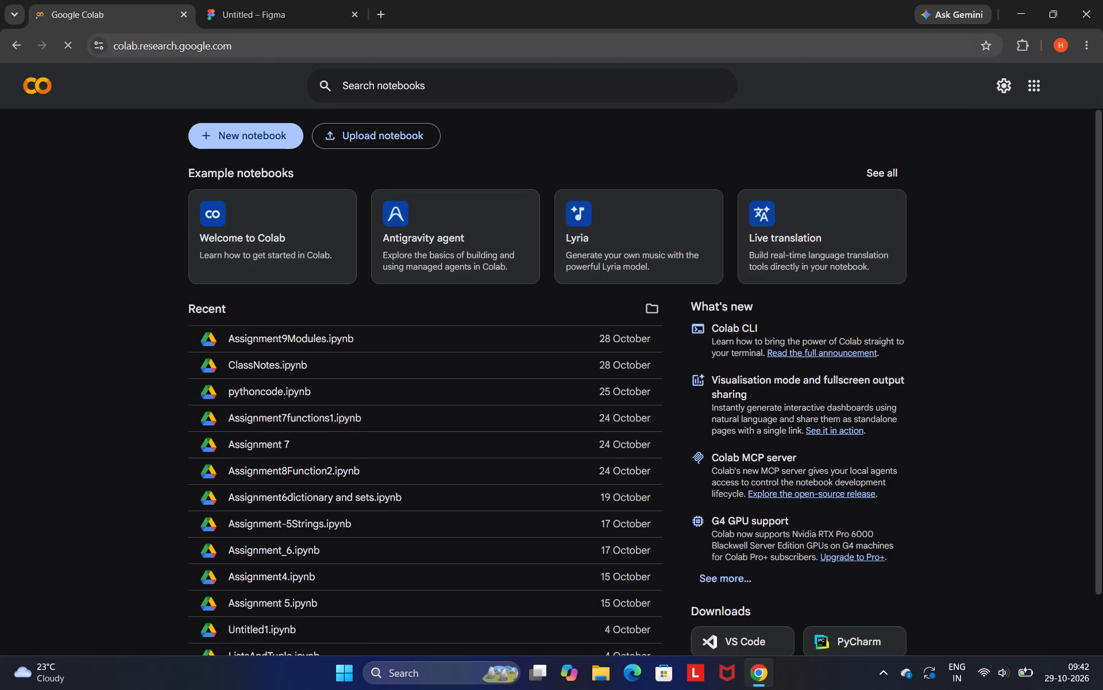
Open the recent notebook Assignment9Modules.ipynb in Google Colab and look through its first math module exercises.
left_click(310, 331)
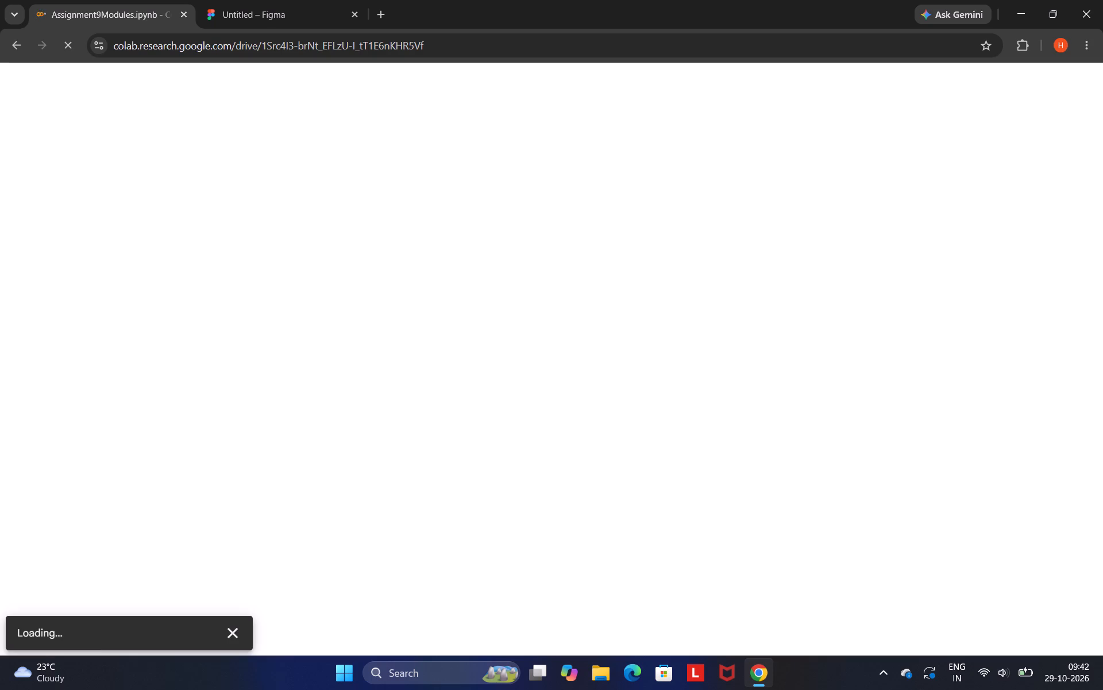
scroll(397, 289, "down", 2)
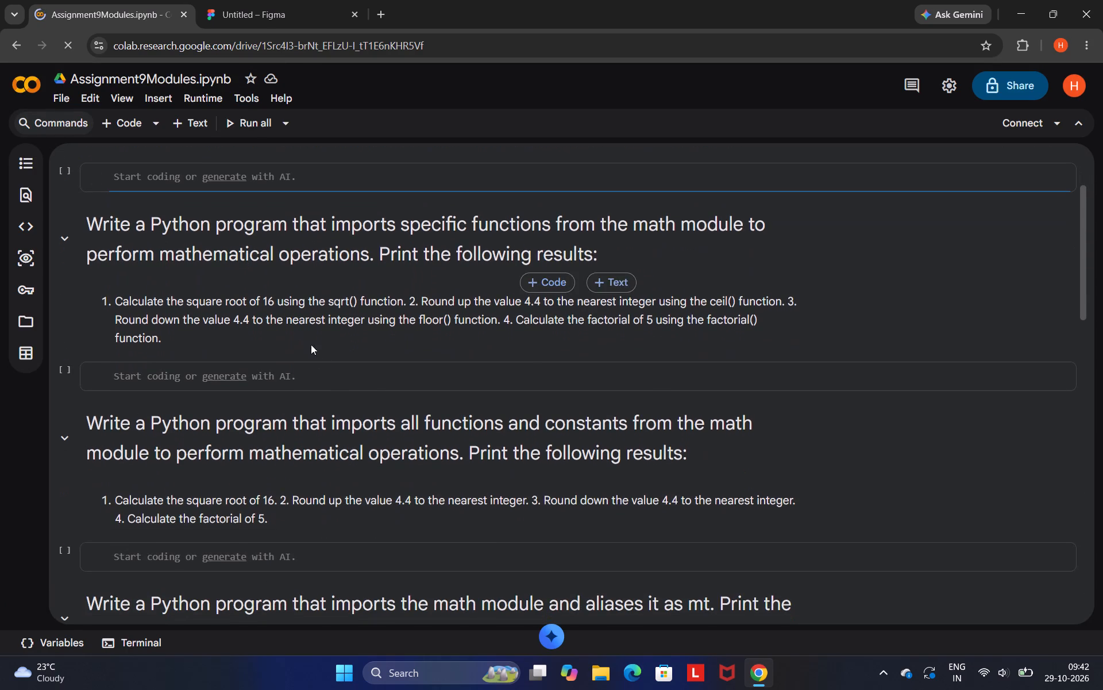
Switch from the Colab notebook back to Page 2 of the Untitled Figma file.
left_click(332, 372)
left_click(249, 0)
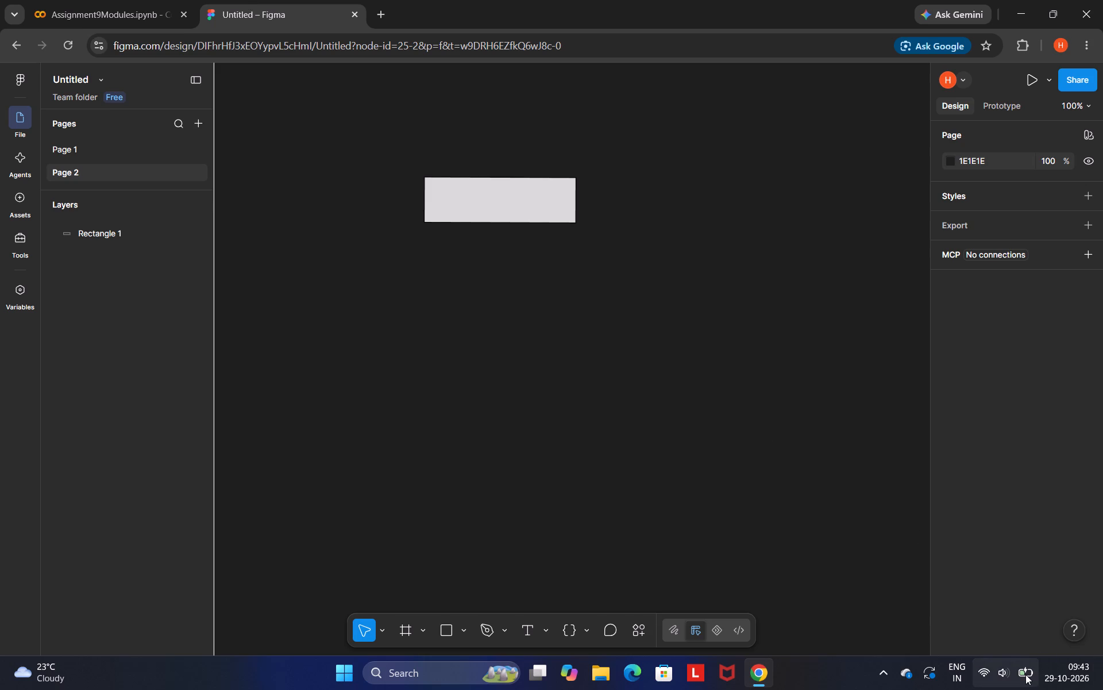
left_click(365, 328)
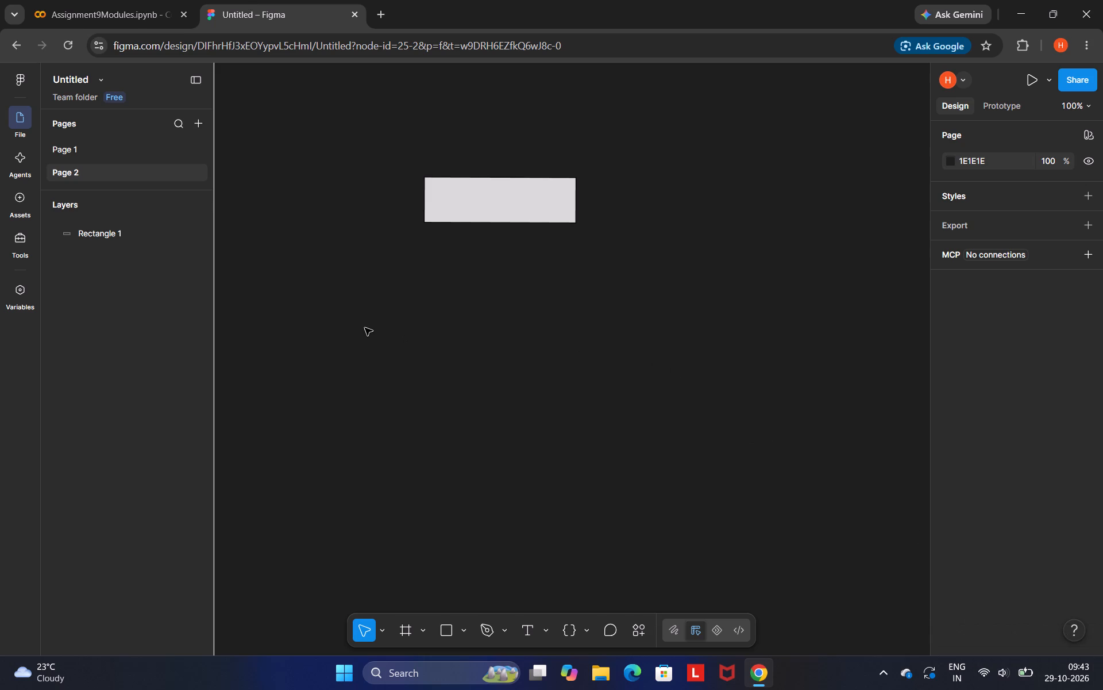
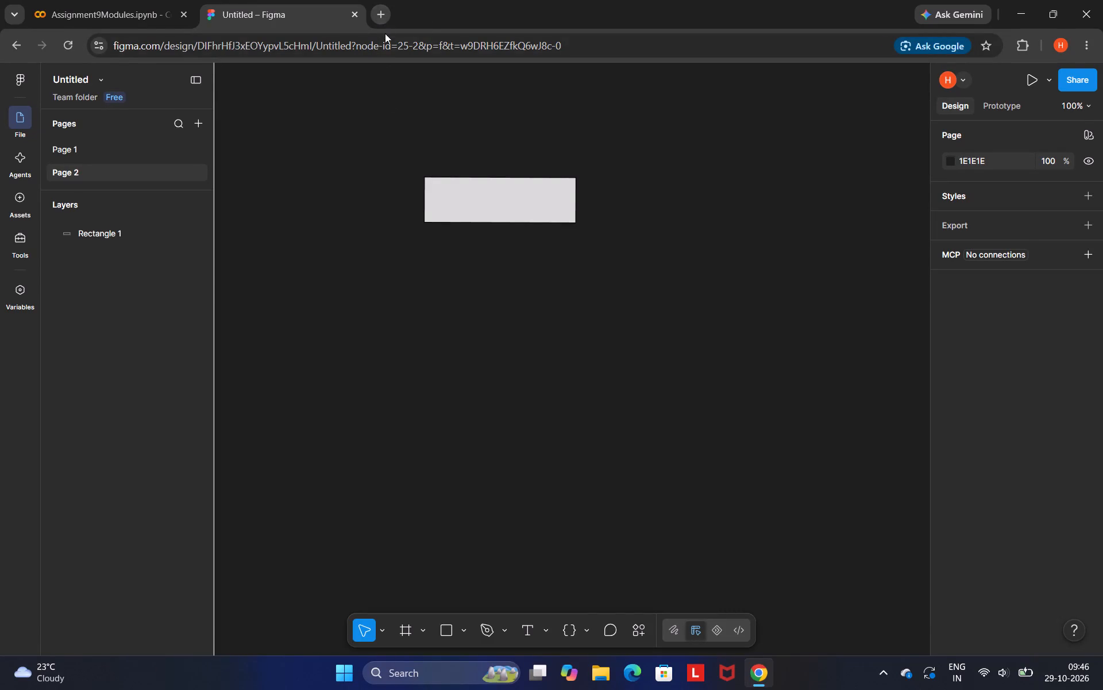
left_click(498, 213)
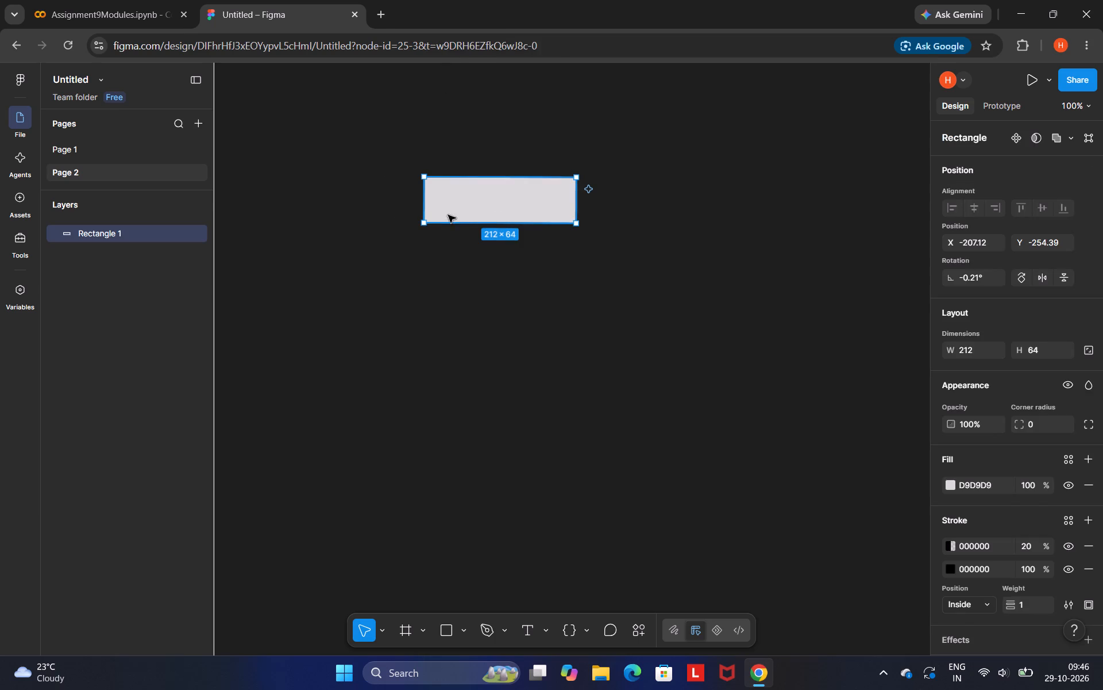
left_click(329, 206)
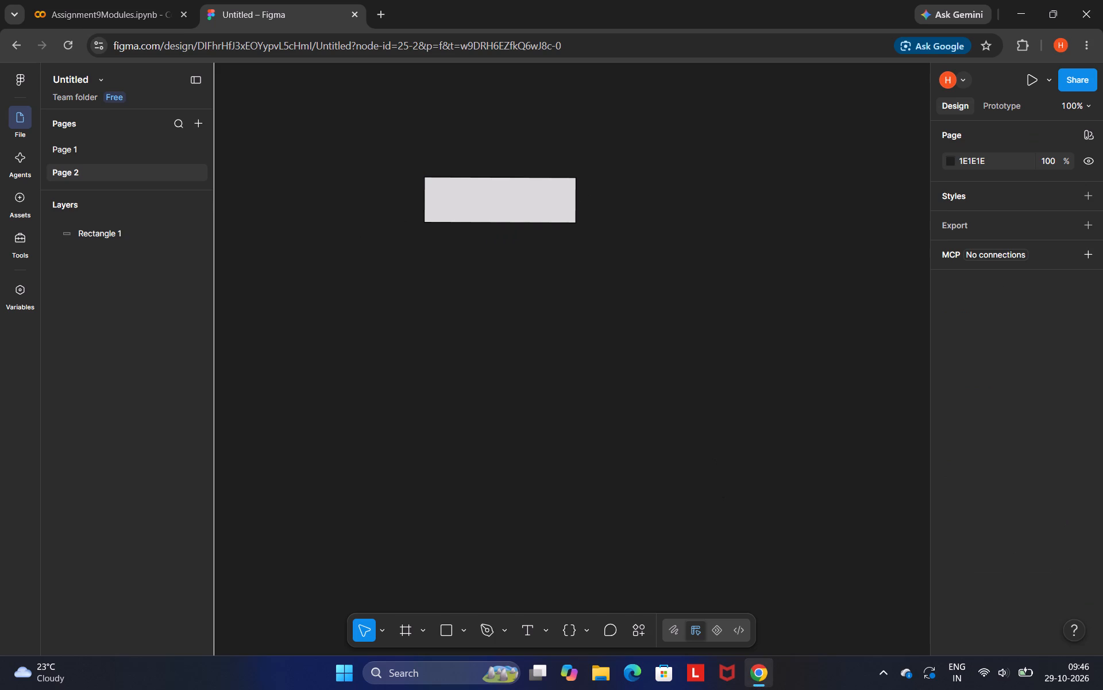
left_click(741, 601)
Draw an ellipse about 179 × 127 below the rectangle.
left_click(463, 626)
left_click(507, 549)
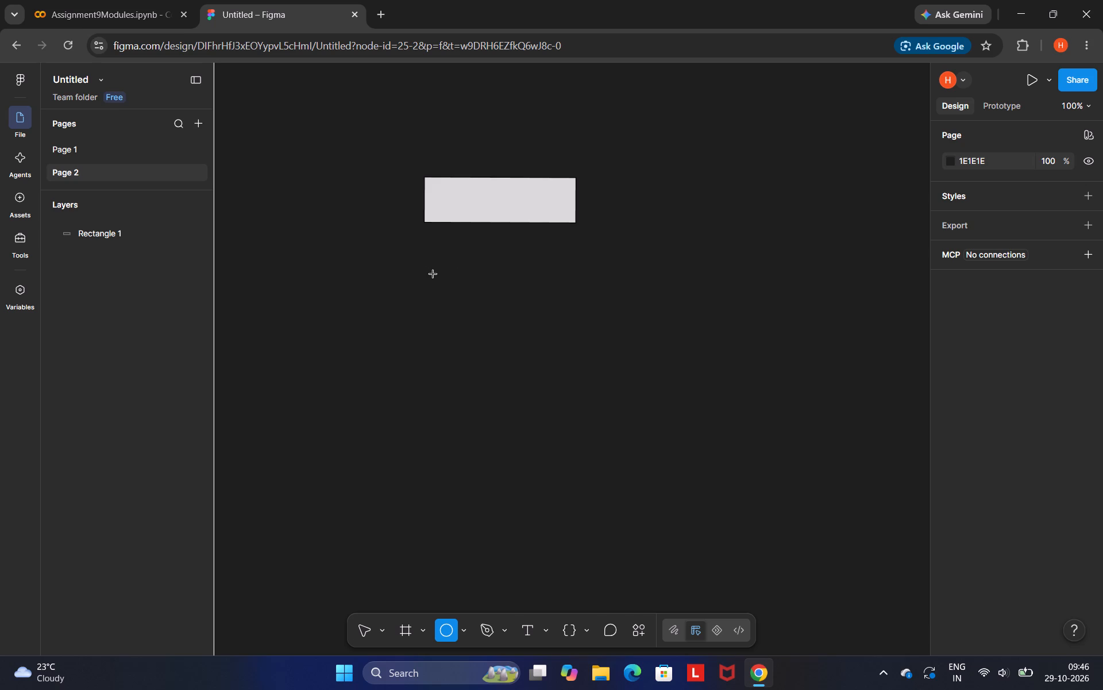
left_click_drag(430, 275, 444, 280)
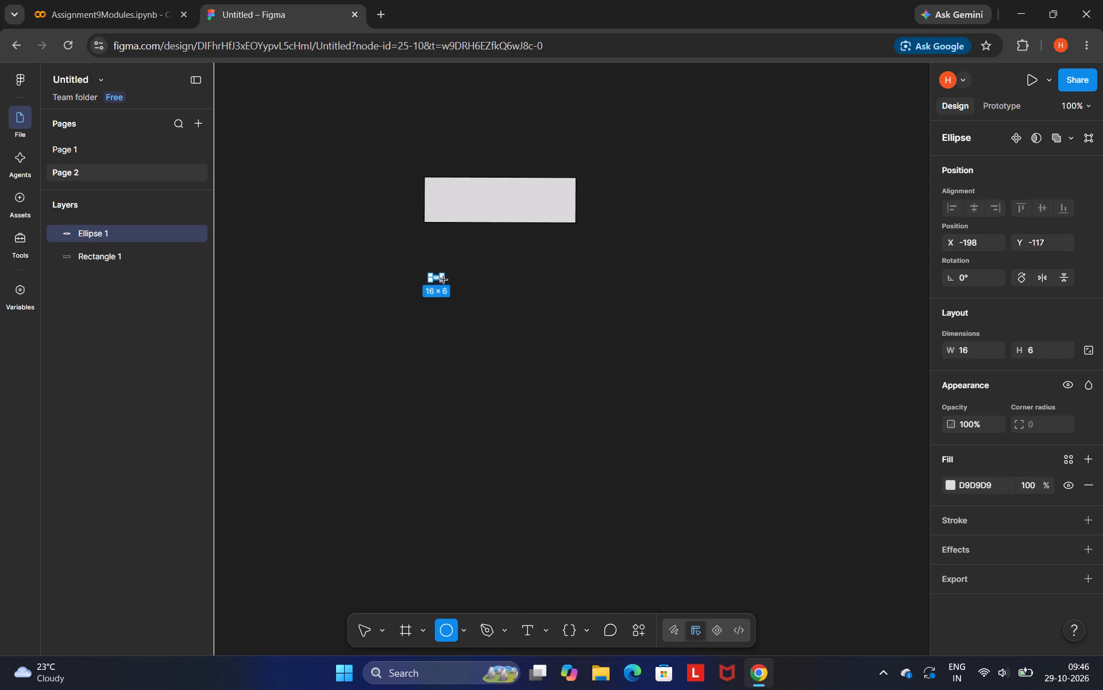
left_click_drag(444, 280, 507, 310)
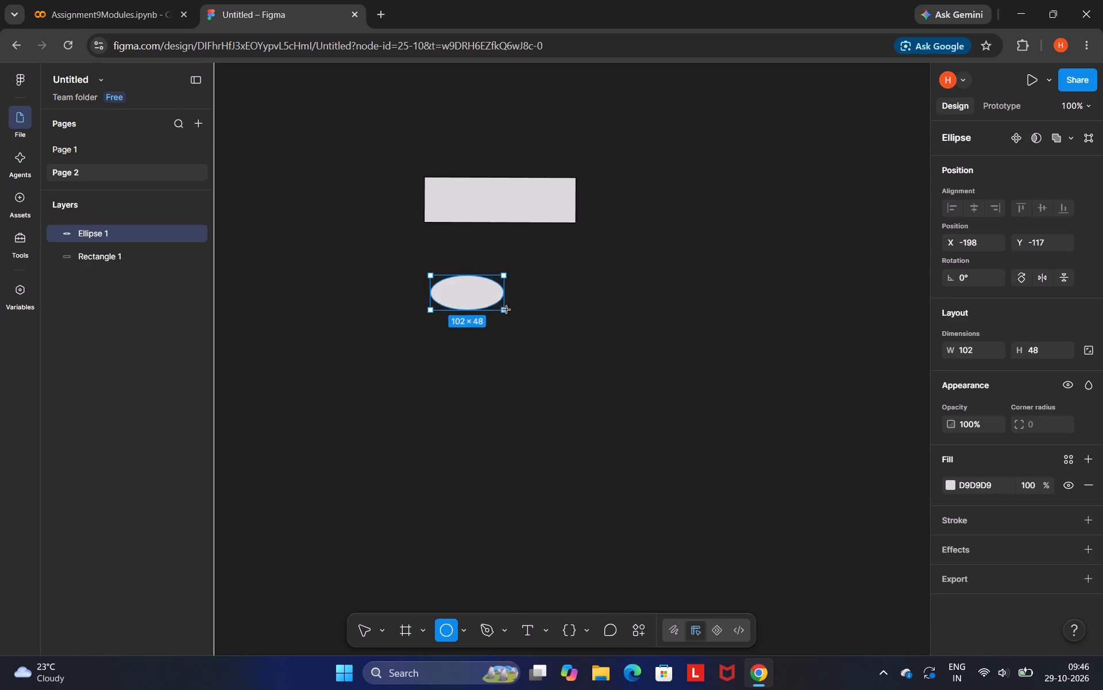
left_click_drag(507, 310, 549, 323)
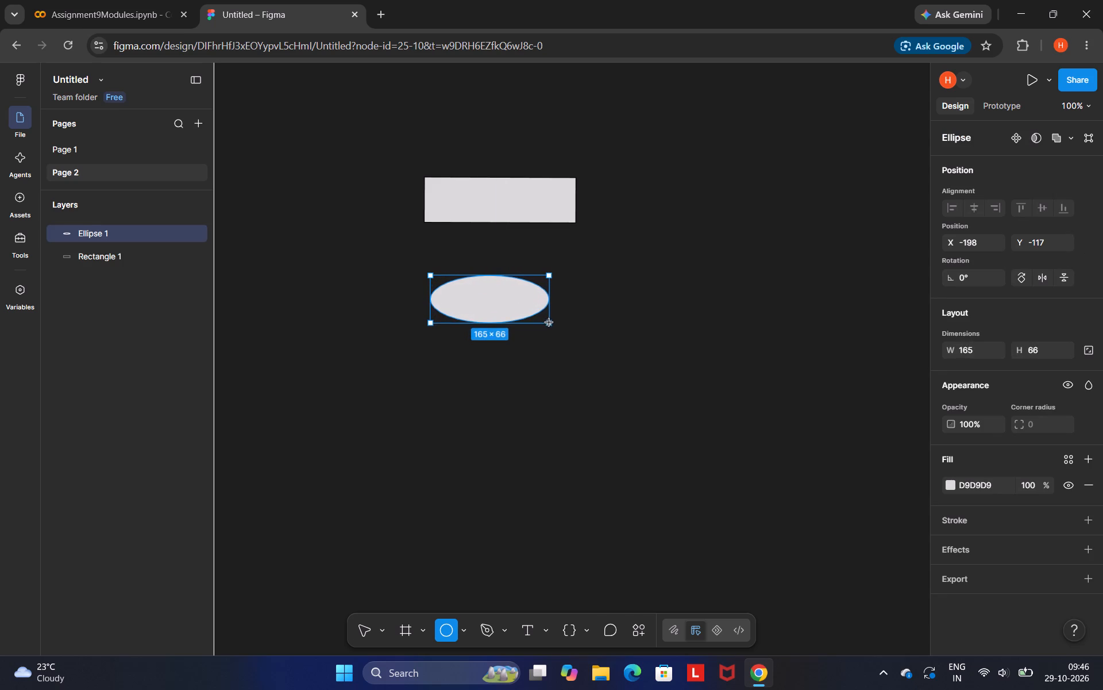
left_click_drag(549, 323, 557, 363)
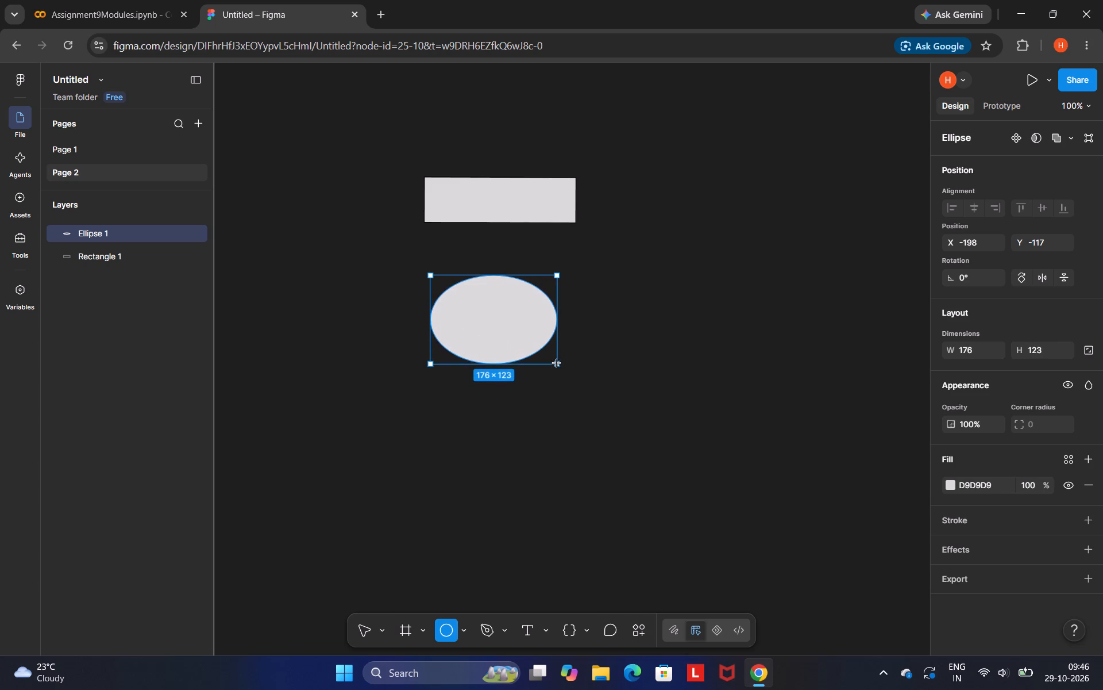
left_click_drag(557, 363, 559, 366)
left_click(633, 365)
Move the ellipse closer beneath the rectangle, to about X -190, Y -149.
left_click_drag(509, 323, 513, 314)
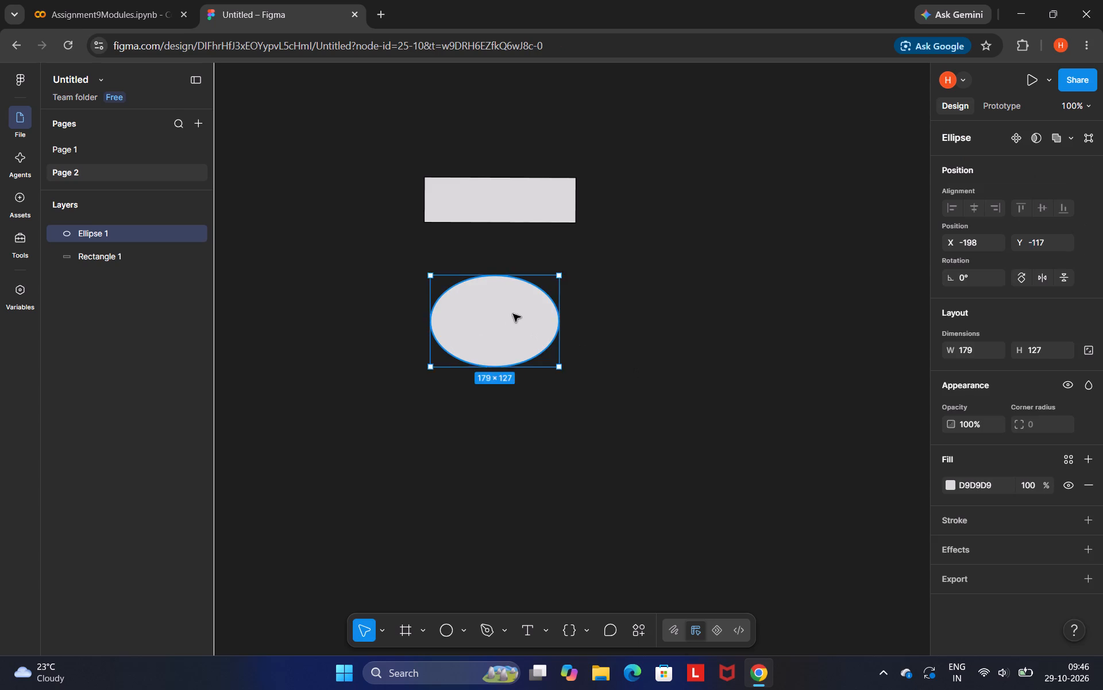
left_click_drag(513, 314, 516, 300)
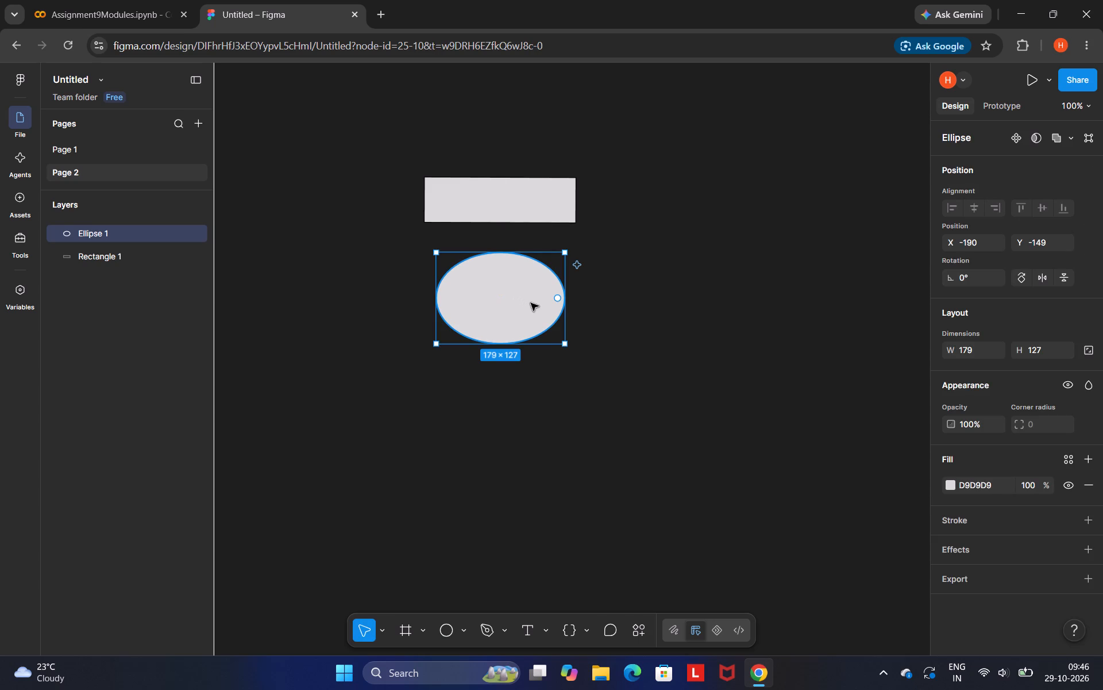
Change the ellipse's fill to the dark blue 0034A4.
left_click(531, 303)
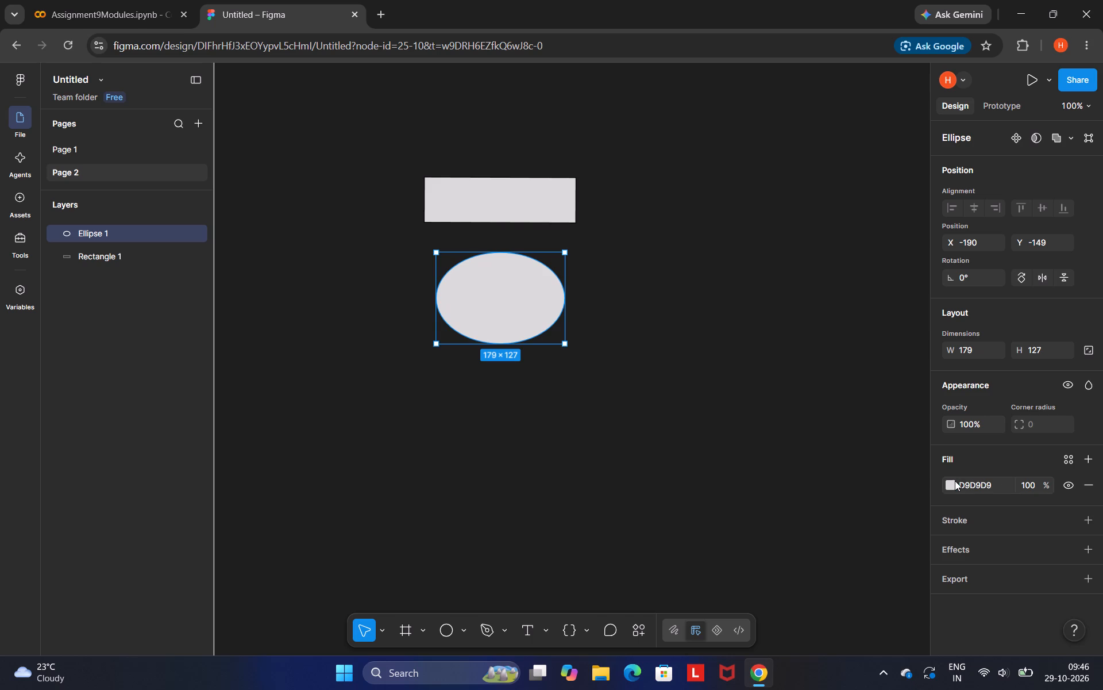
left_click(955, 481)
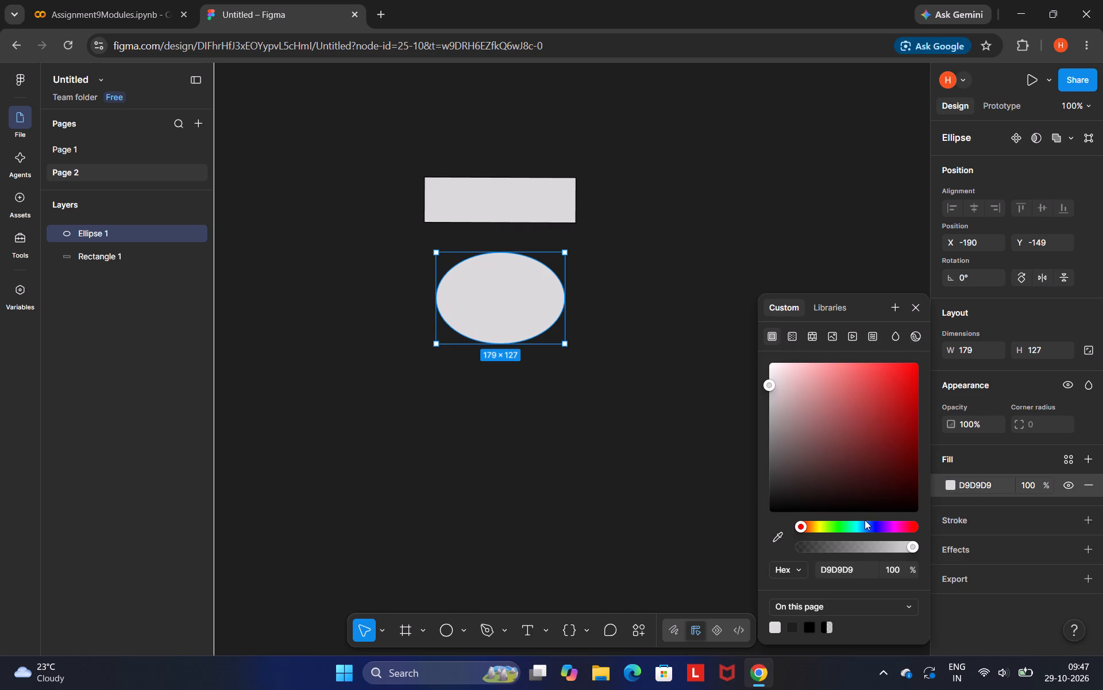
left_click(870, 526)
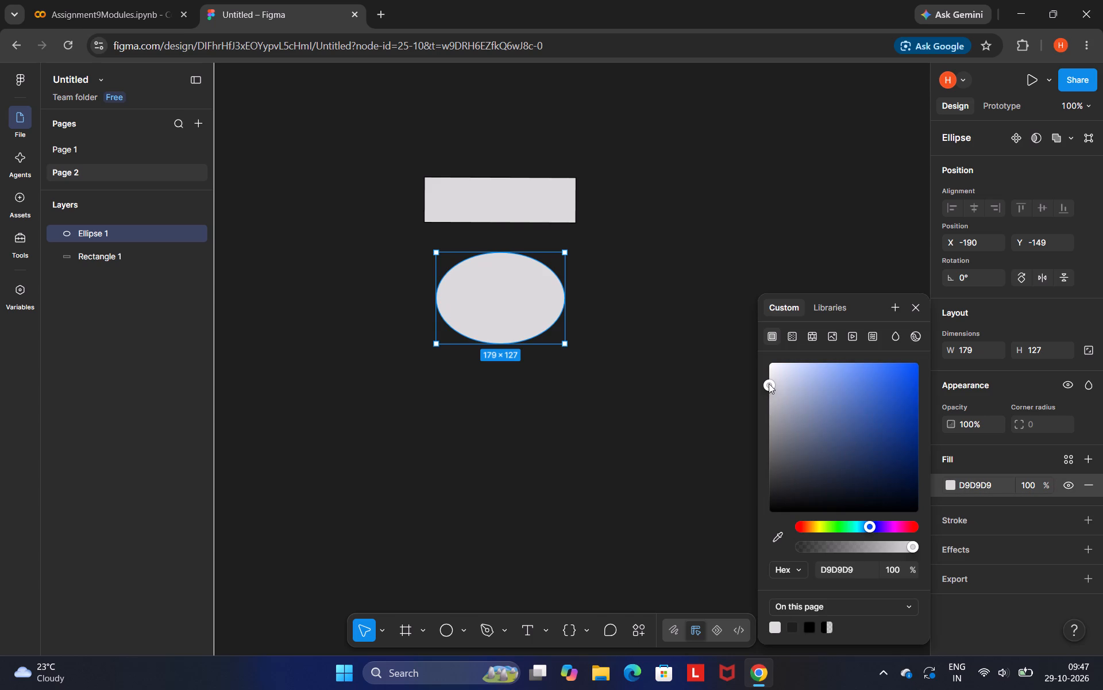
left_click_drag(768, 382, 832, 398)
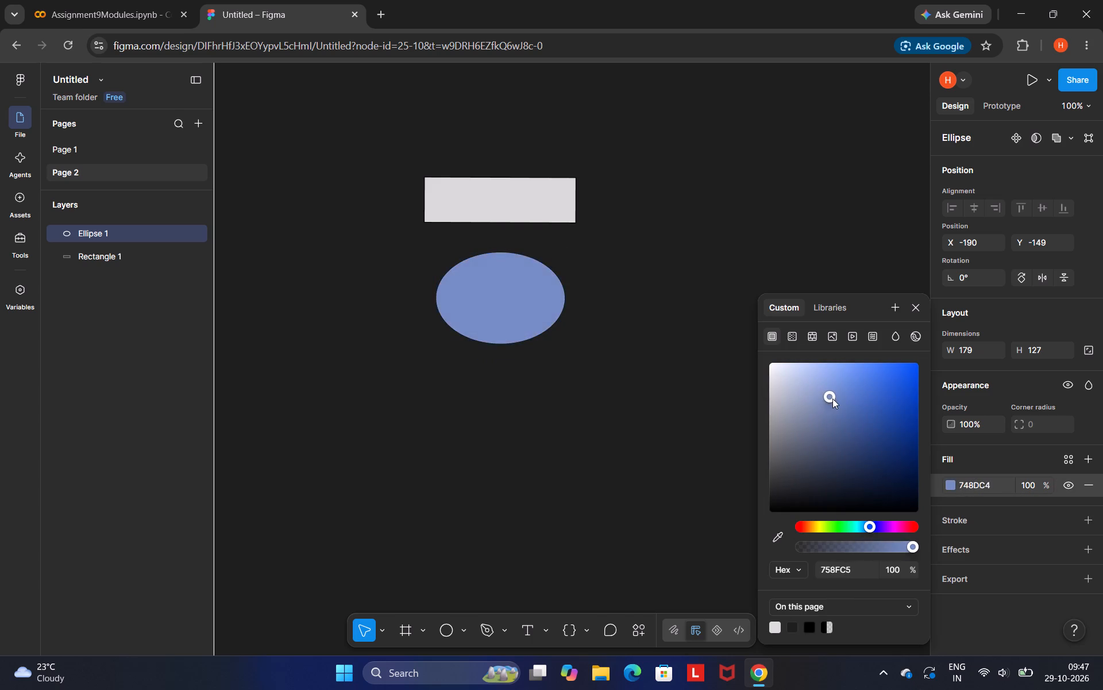
left_click_drag(832, 398, 916, 405)
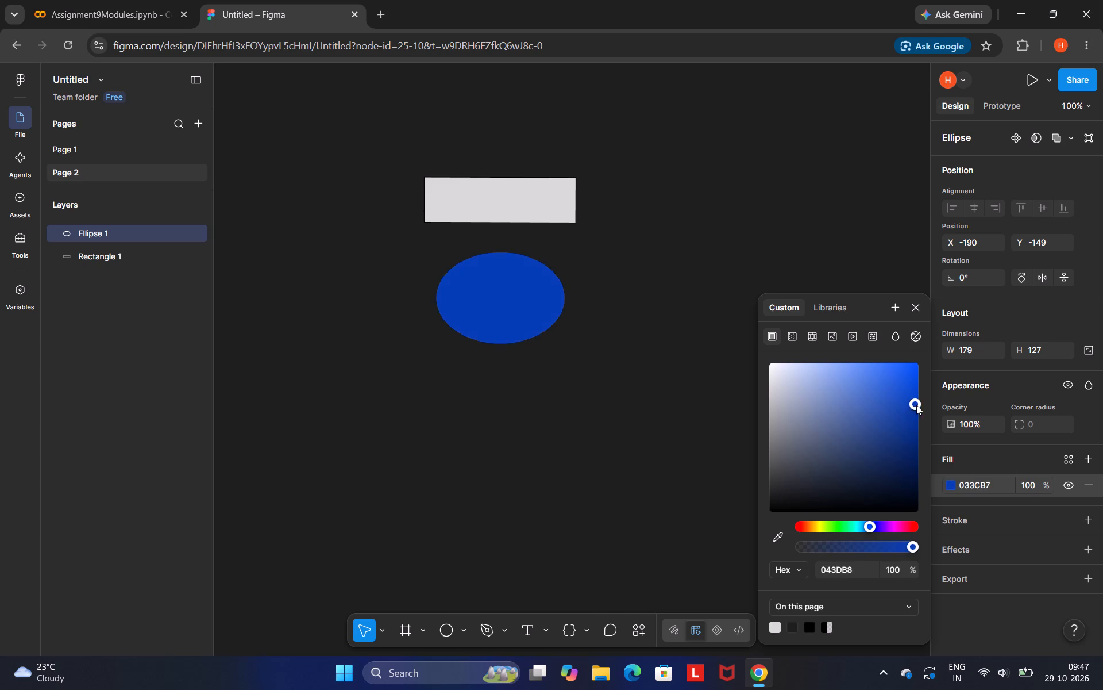
left_click_drag(916, 405, 919, 418)
left_click_drag(919, 418, 926, 428)
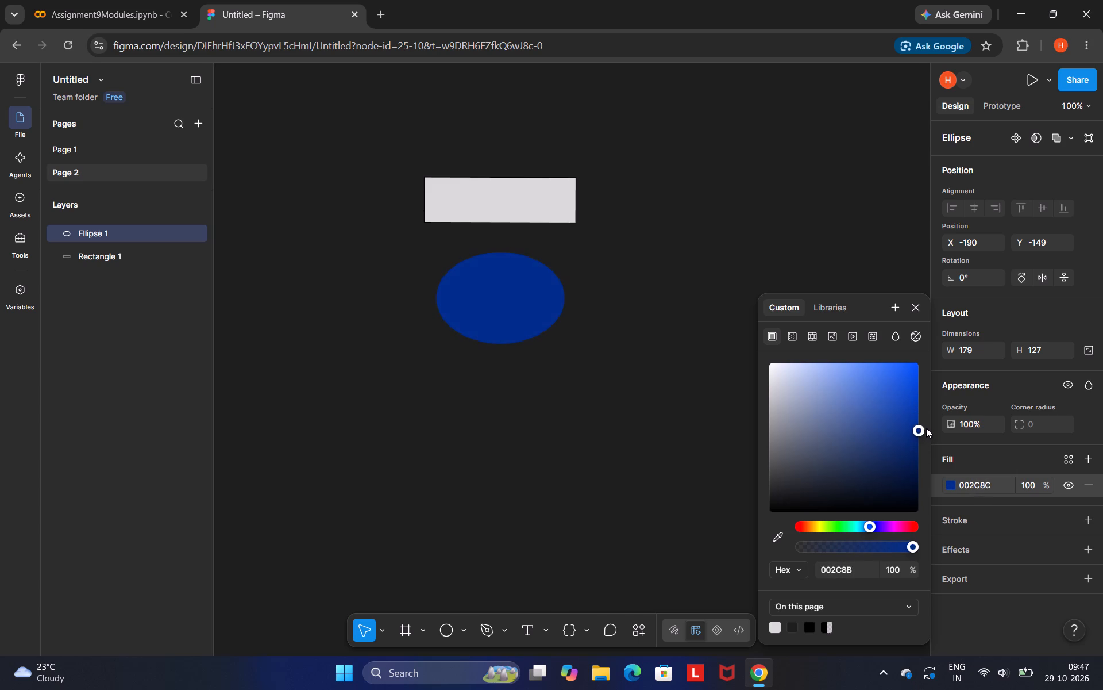
left_click_drag(926, 428, 928, 417)
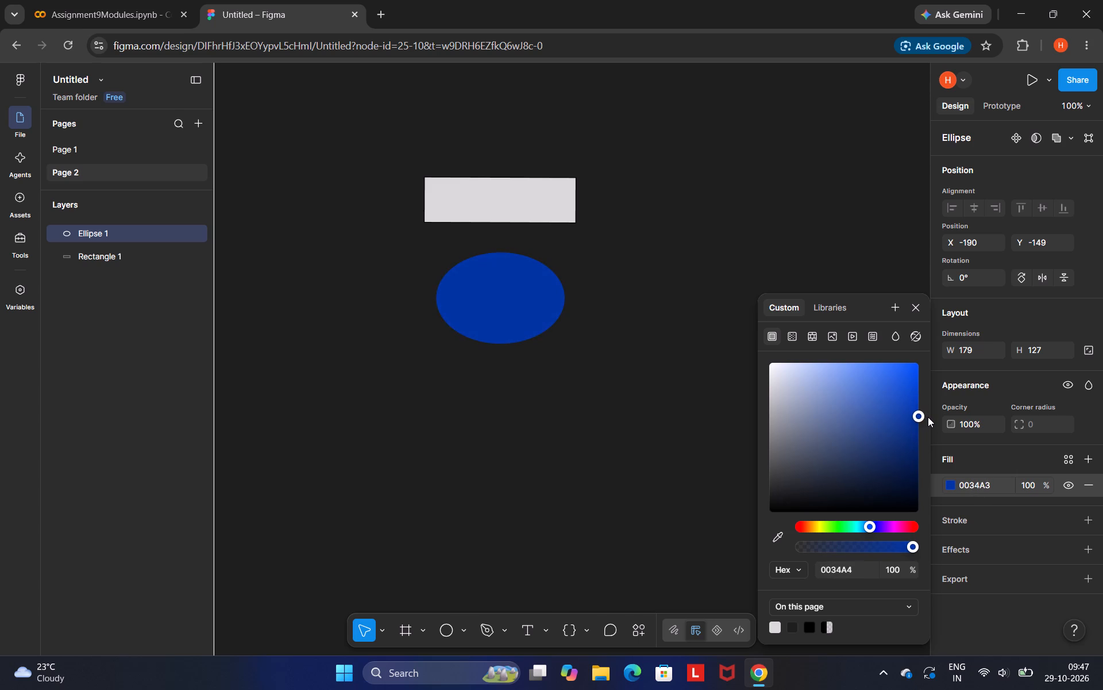
left_click_drag(928, 417, 928, 416)
left_click(683, 367)
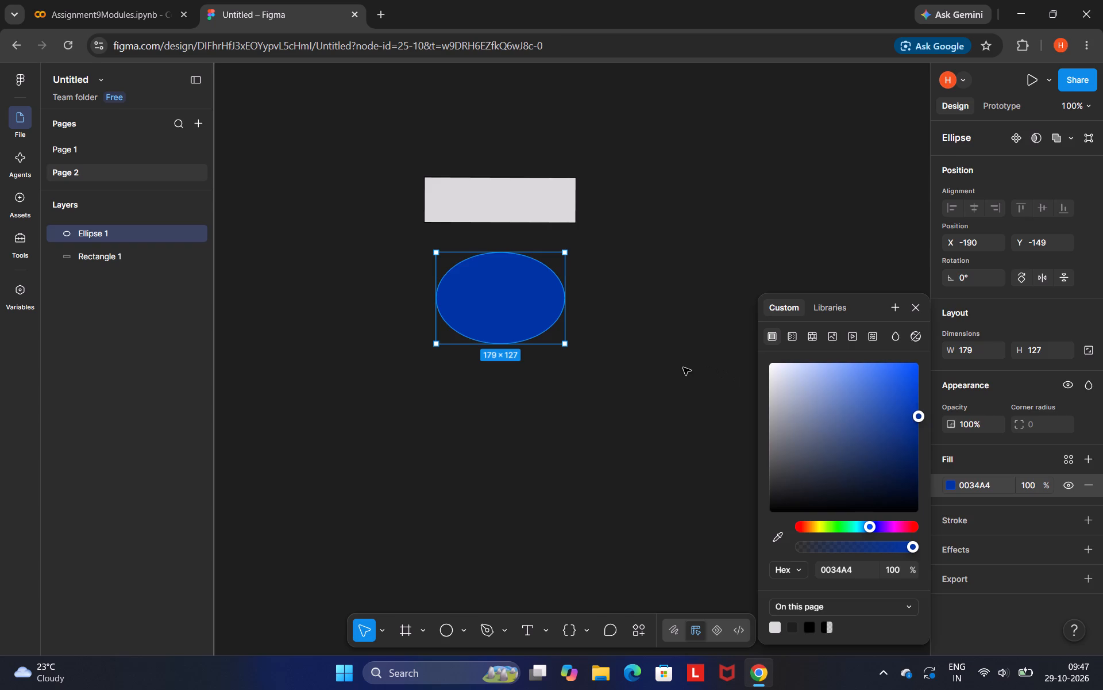
left_click(476, 289)
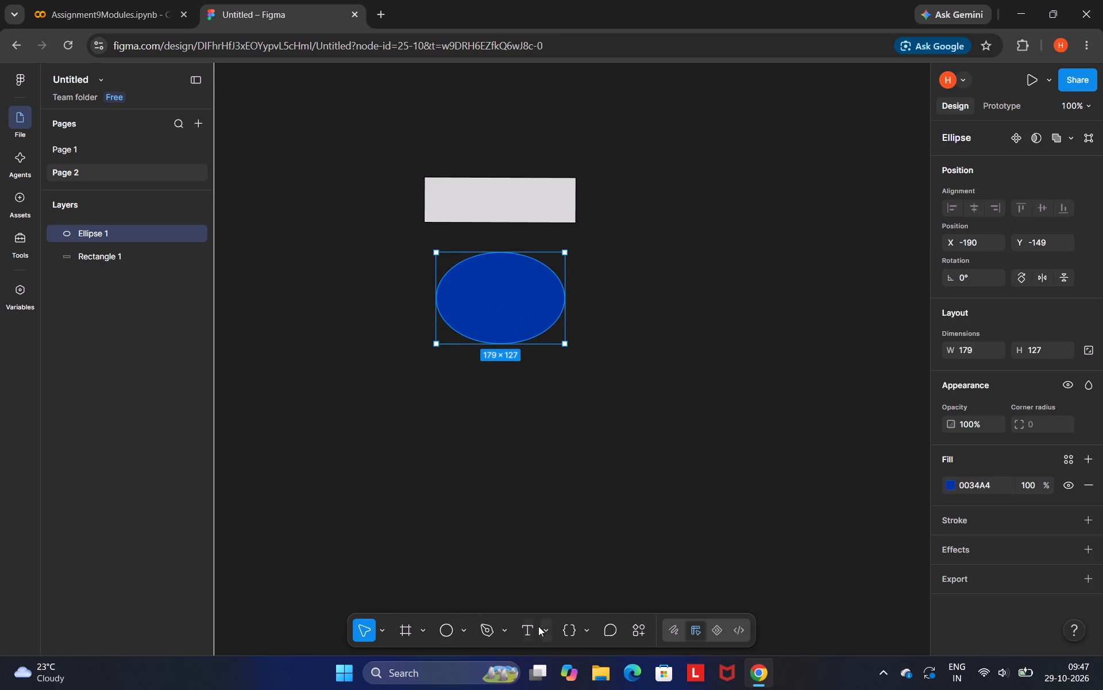
Add the text "Open App" inside the blue ellipse.
left_click(530, 624)
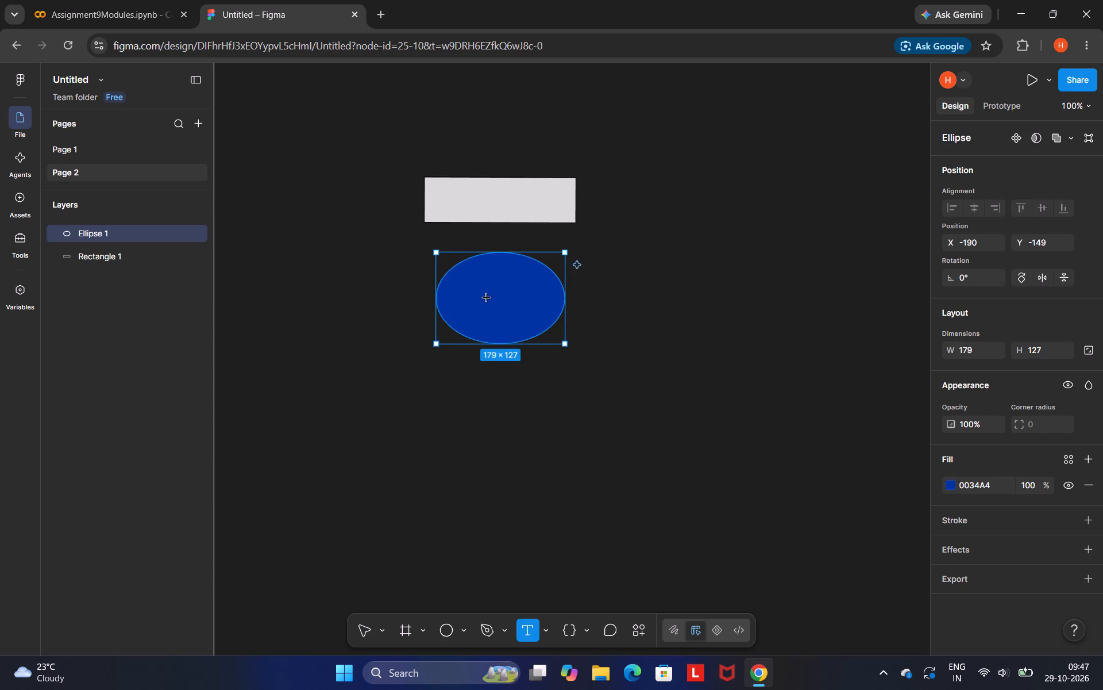
left_click(477, 294)
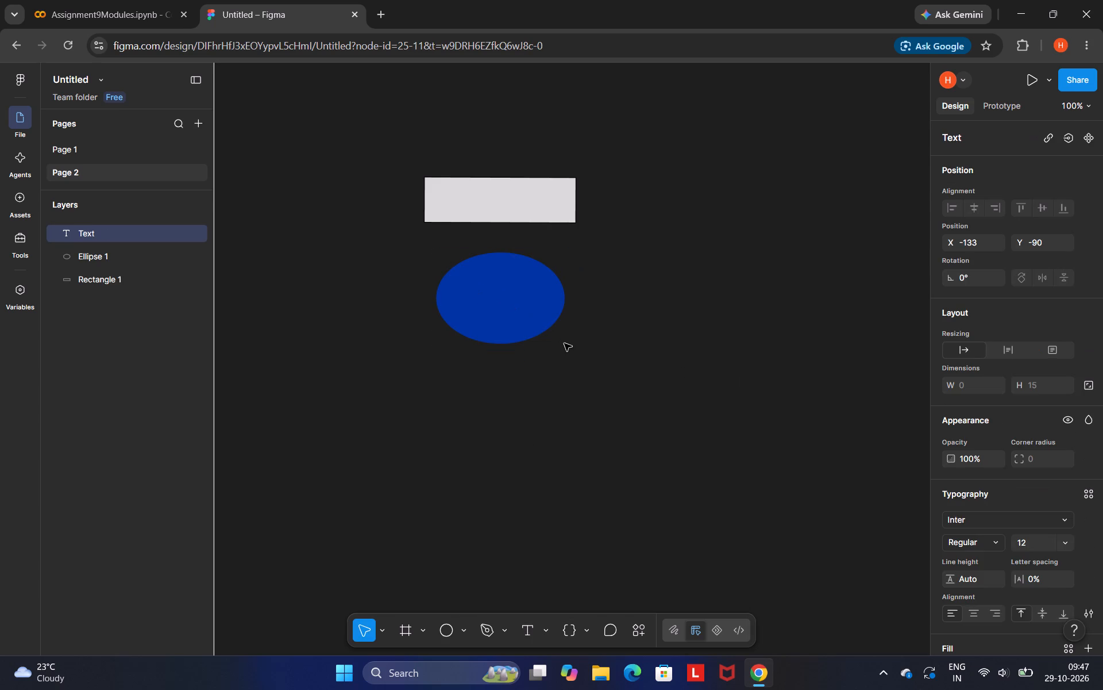
key("shift+o")
type("pe")
type("n")
key("space")
key("shift+a")
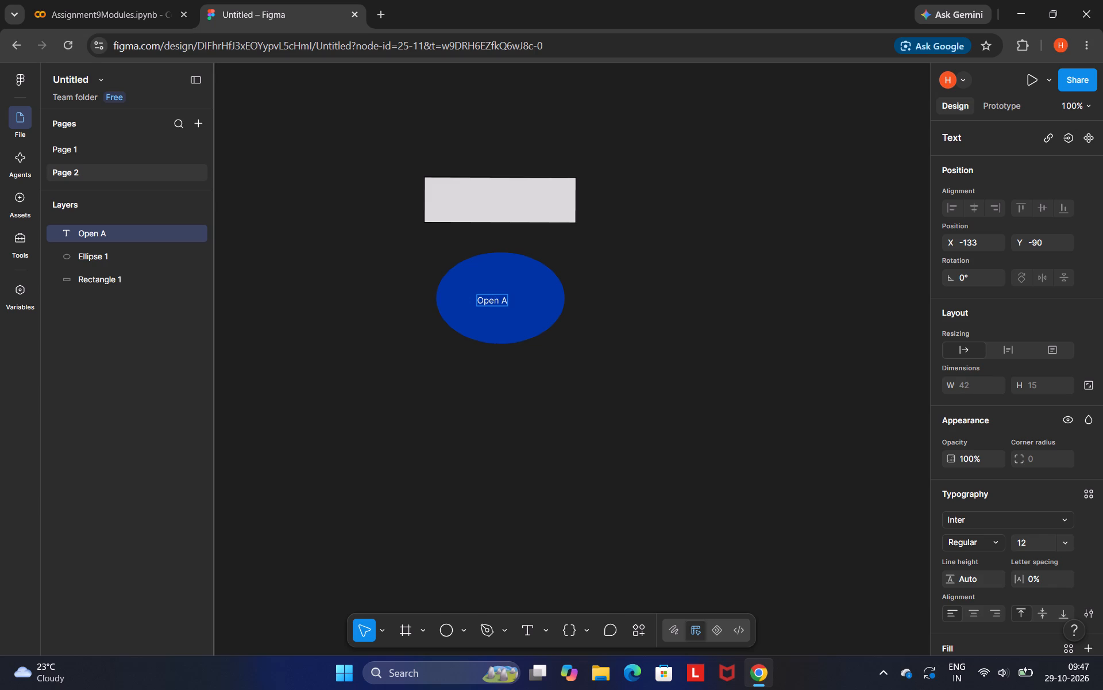
type("pp")
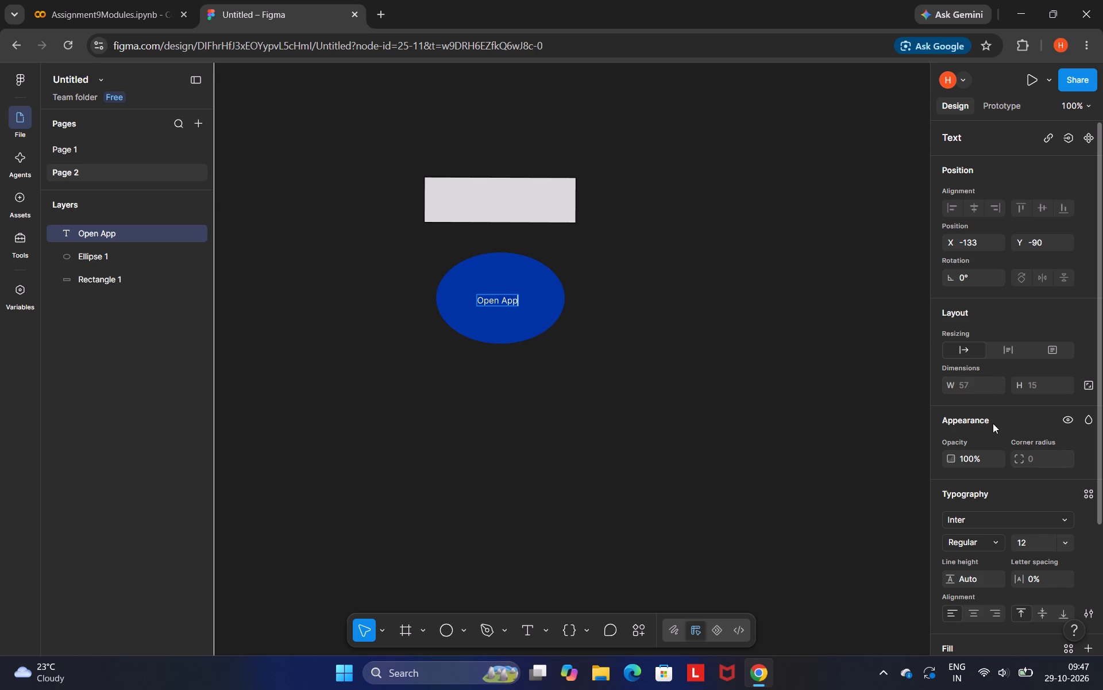
left_click(975, 384)
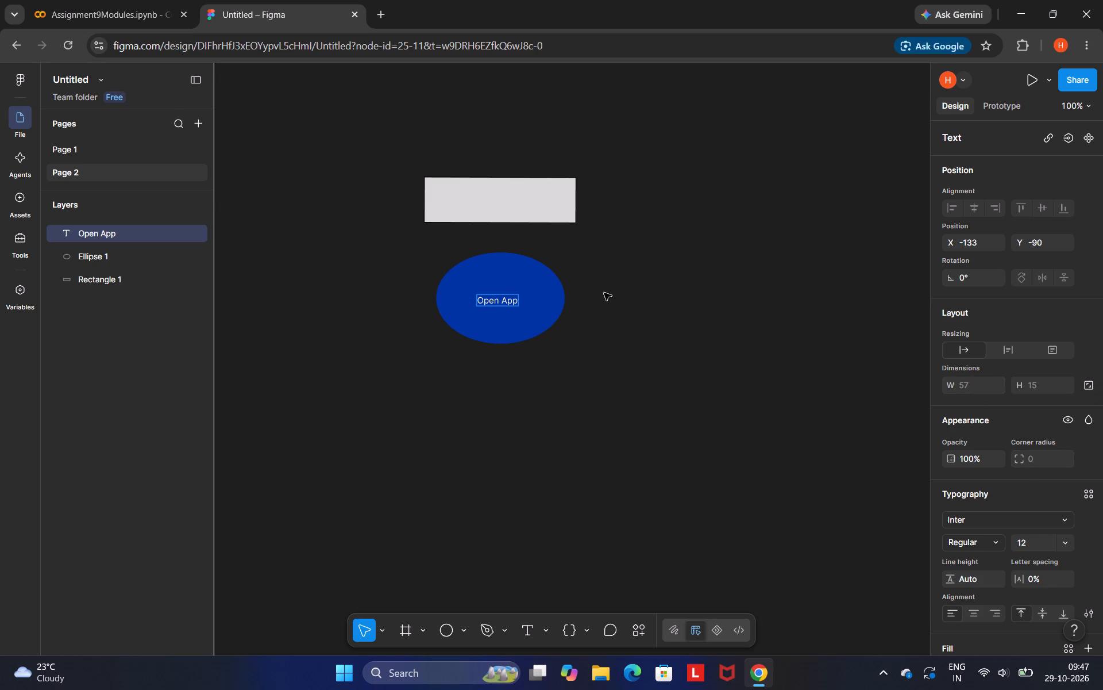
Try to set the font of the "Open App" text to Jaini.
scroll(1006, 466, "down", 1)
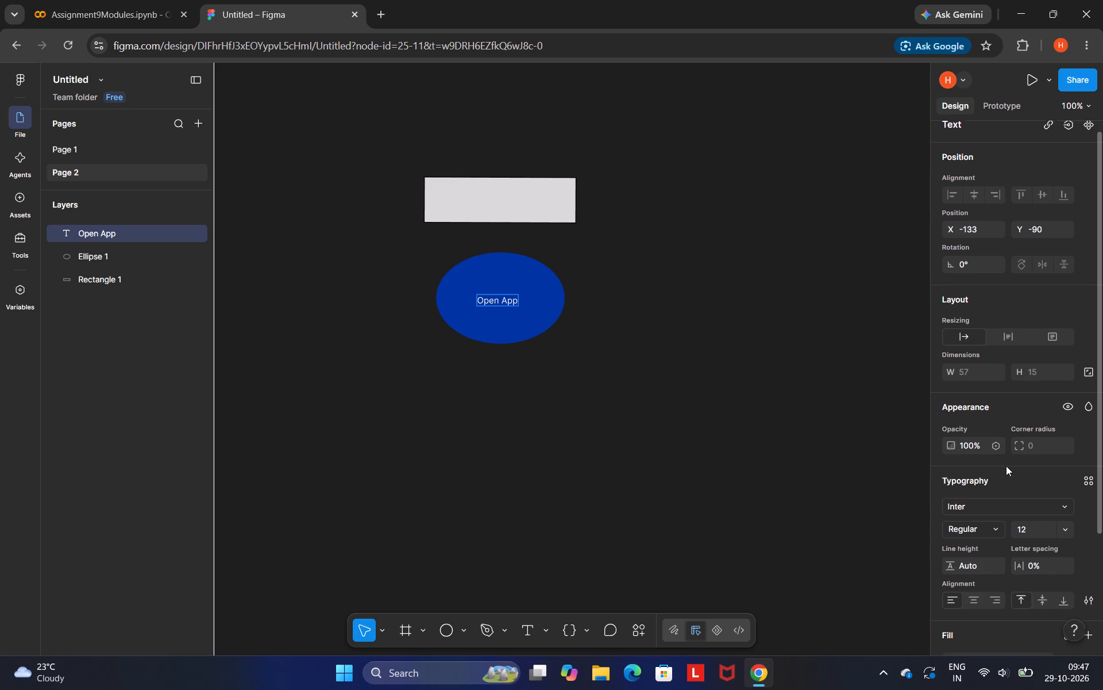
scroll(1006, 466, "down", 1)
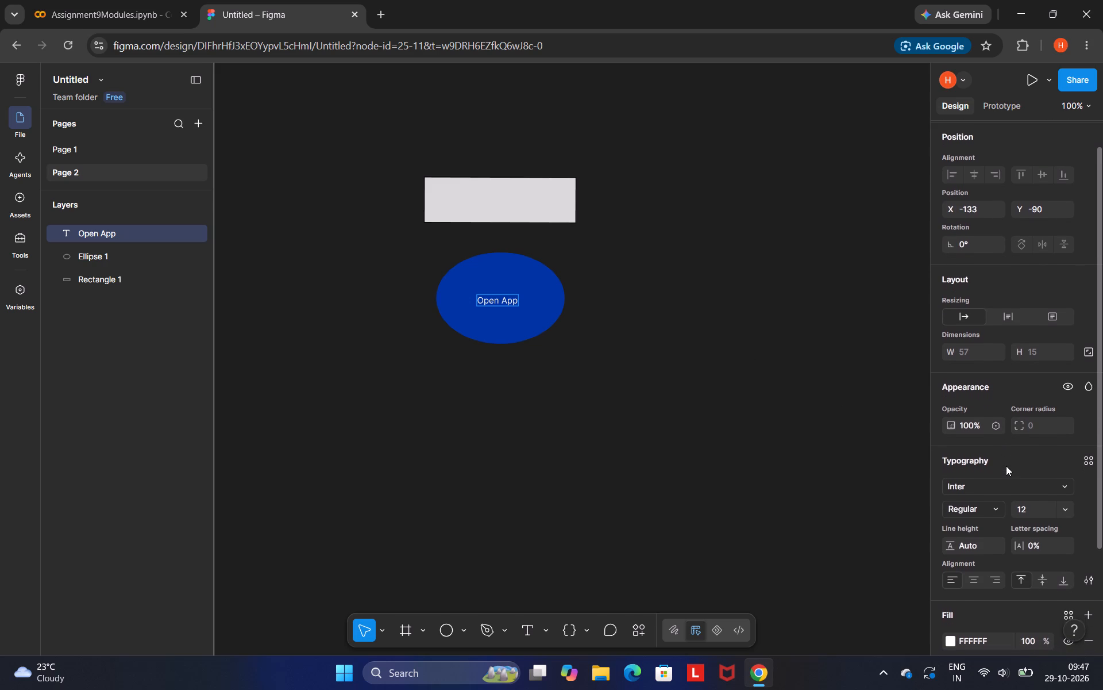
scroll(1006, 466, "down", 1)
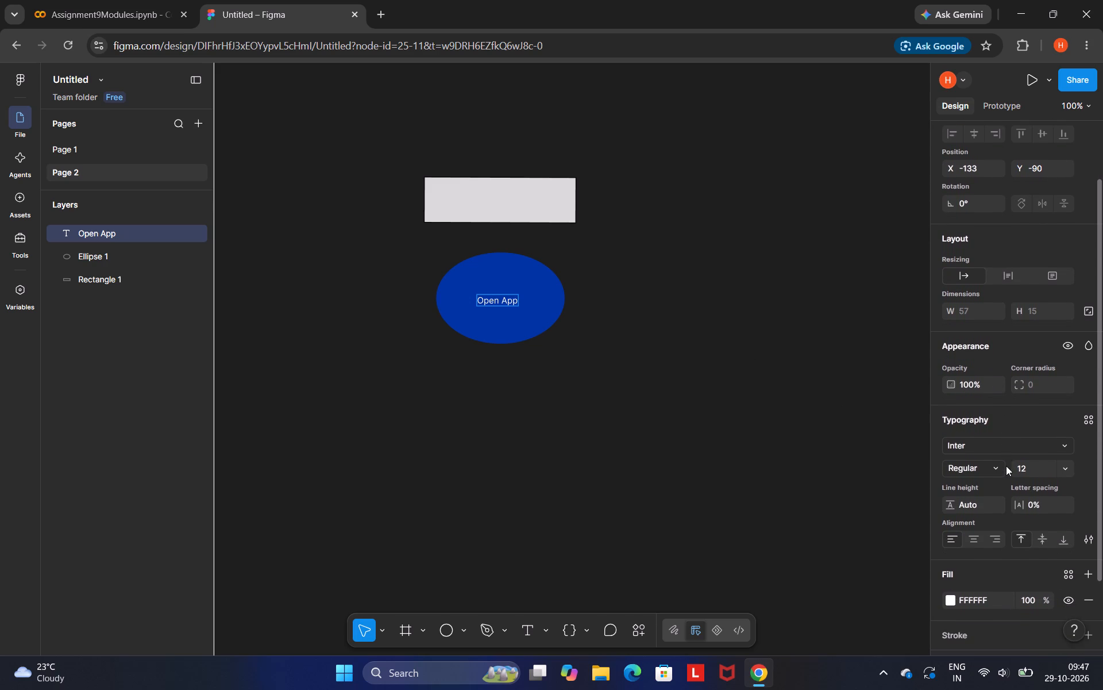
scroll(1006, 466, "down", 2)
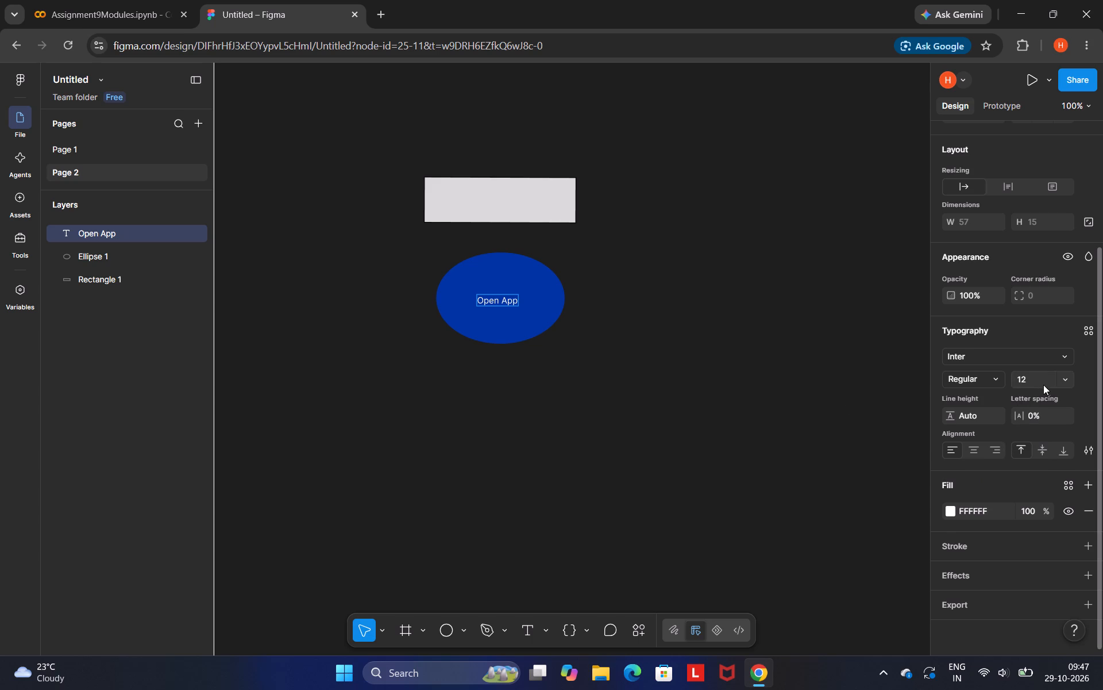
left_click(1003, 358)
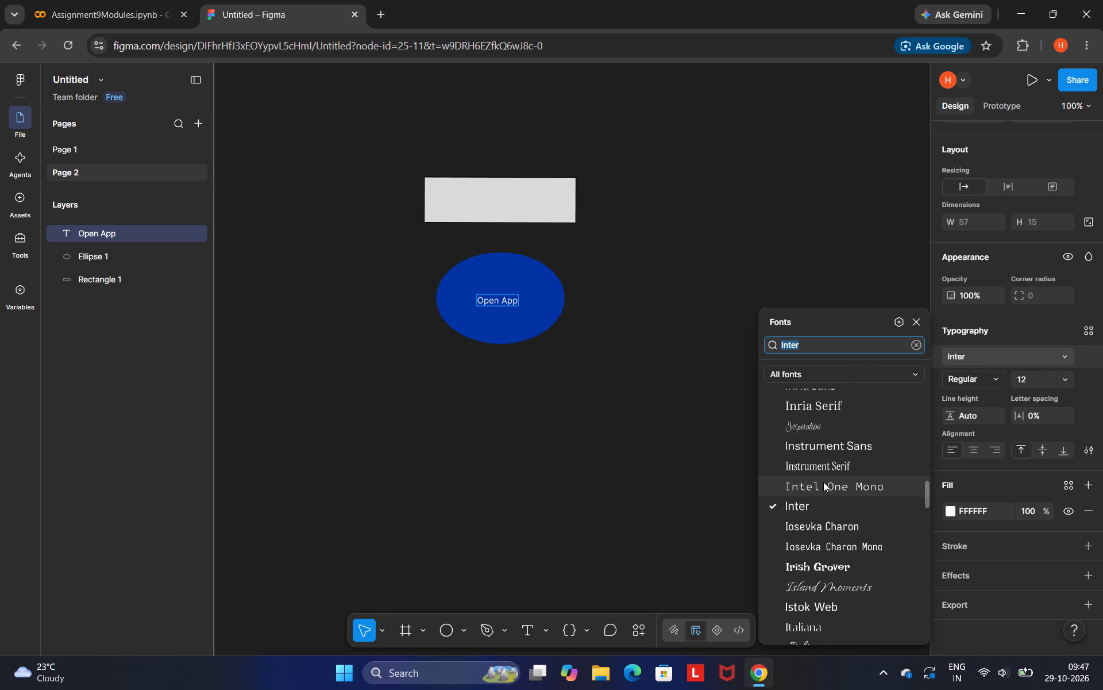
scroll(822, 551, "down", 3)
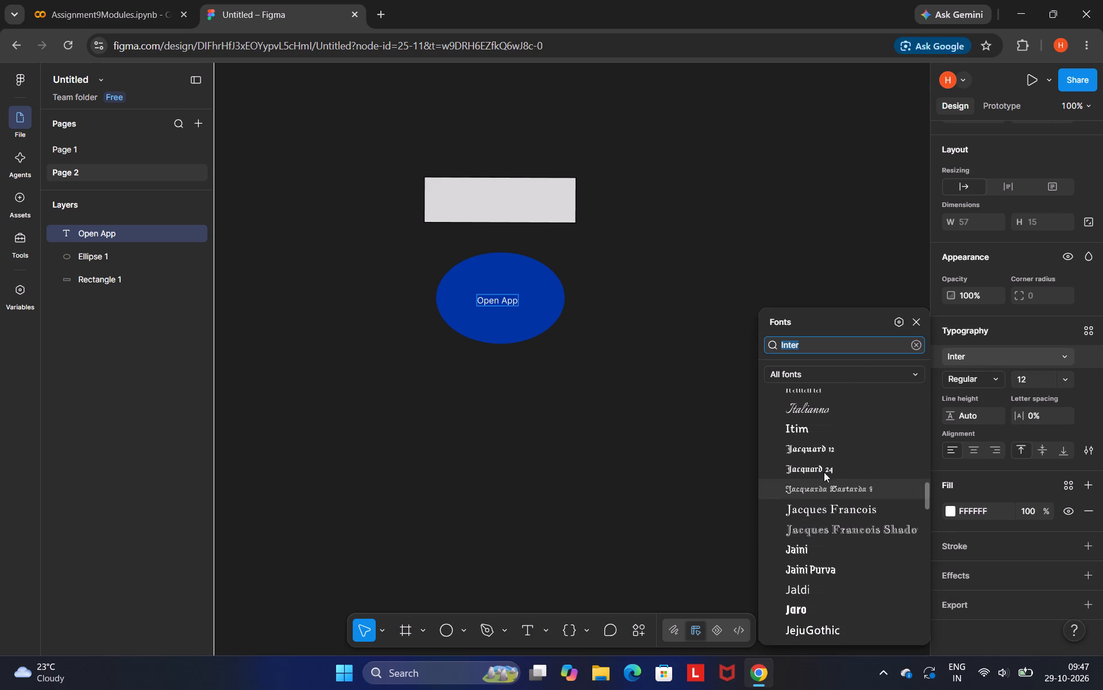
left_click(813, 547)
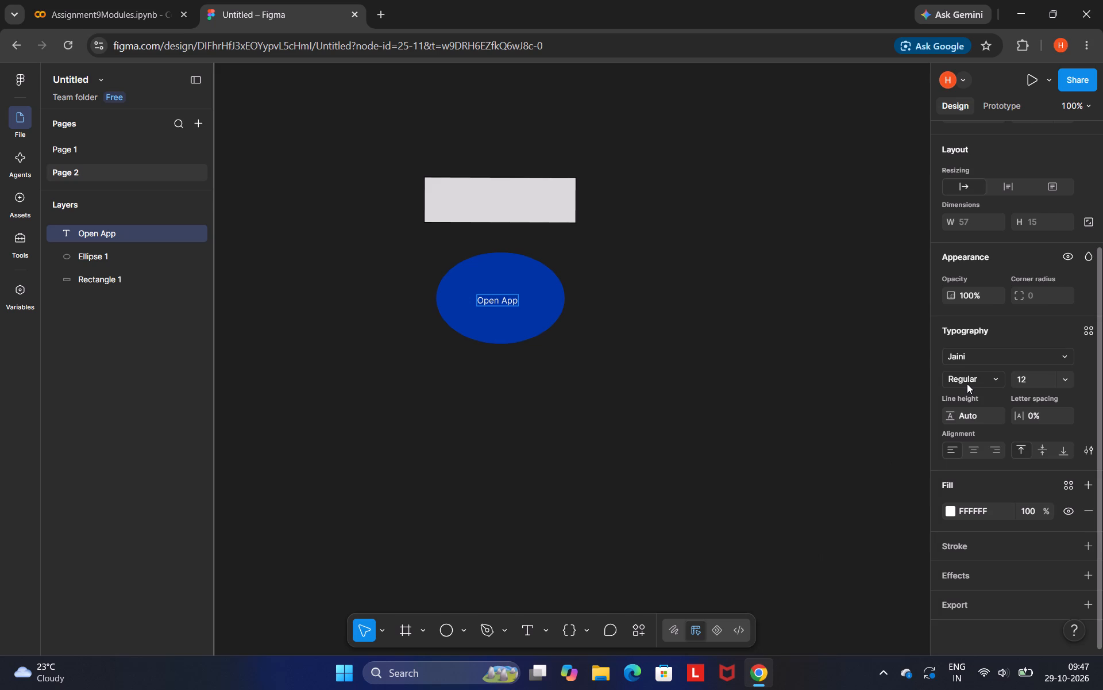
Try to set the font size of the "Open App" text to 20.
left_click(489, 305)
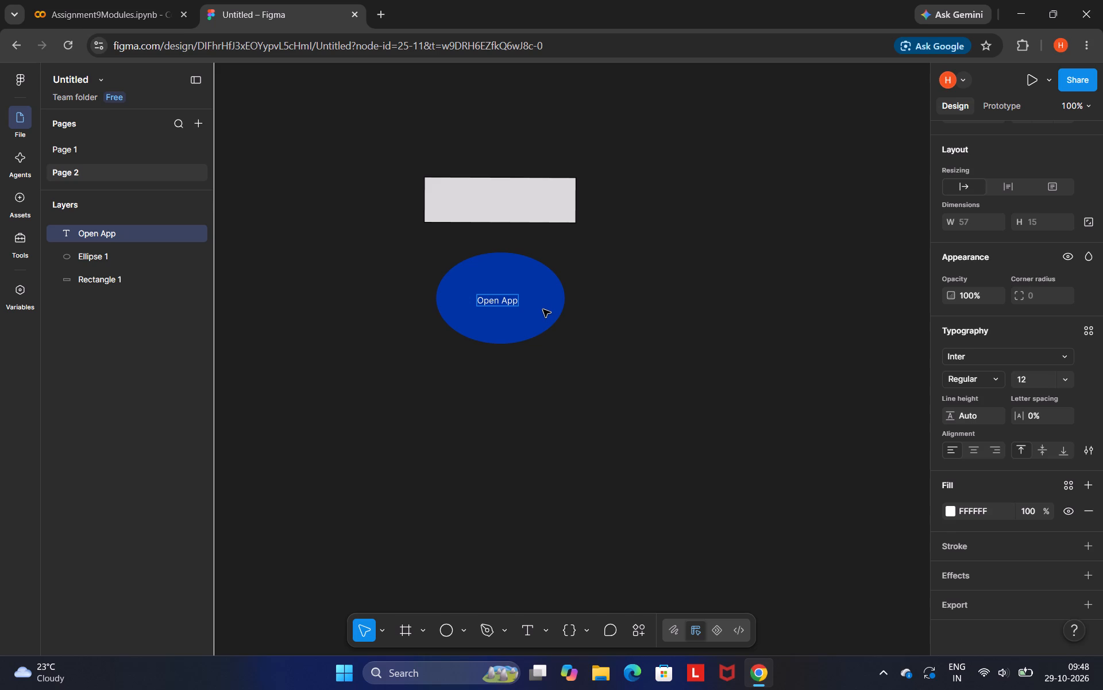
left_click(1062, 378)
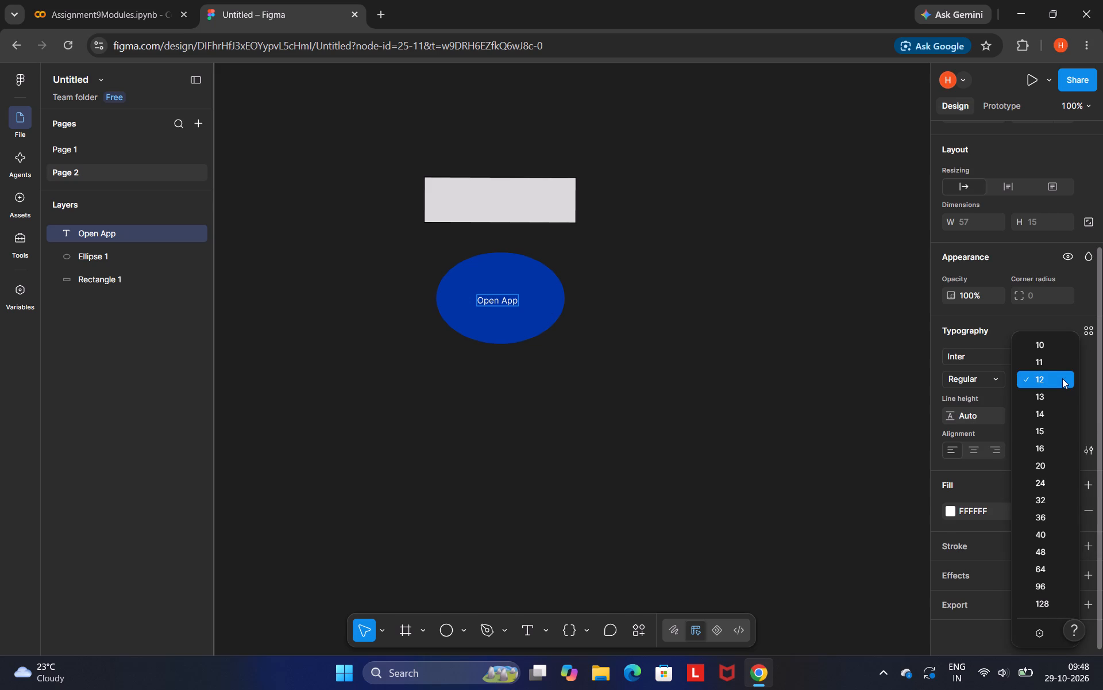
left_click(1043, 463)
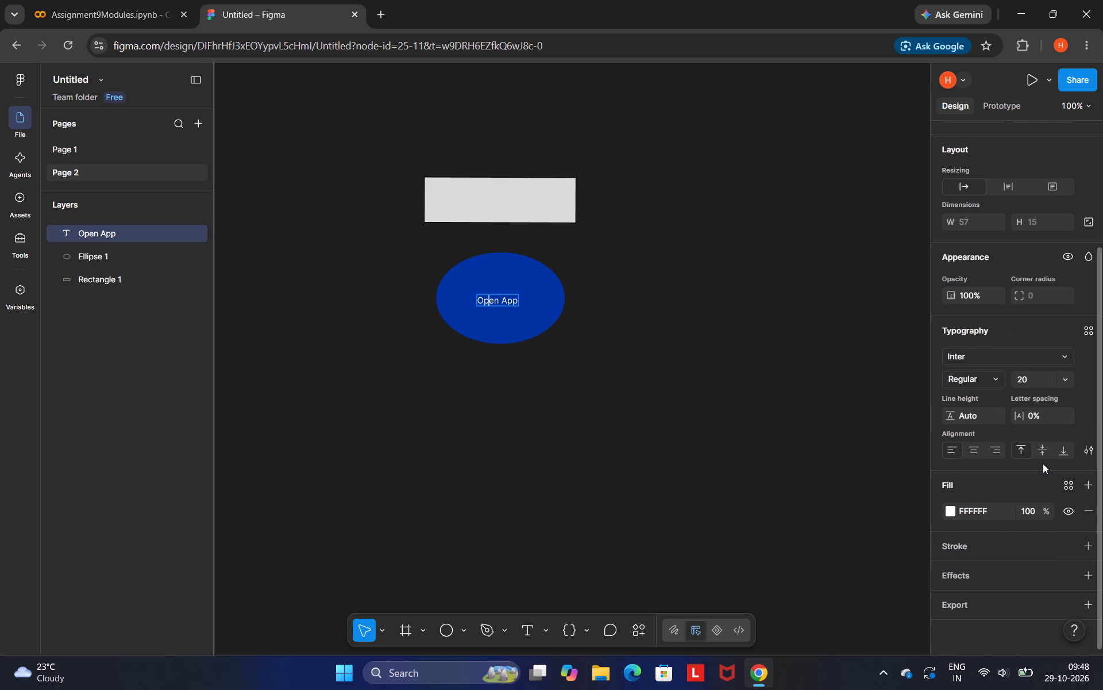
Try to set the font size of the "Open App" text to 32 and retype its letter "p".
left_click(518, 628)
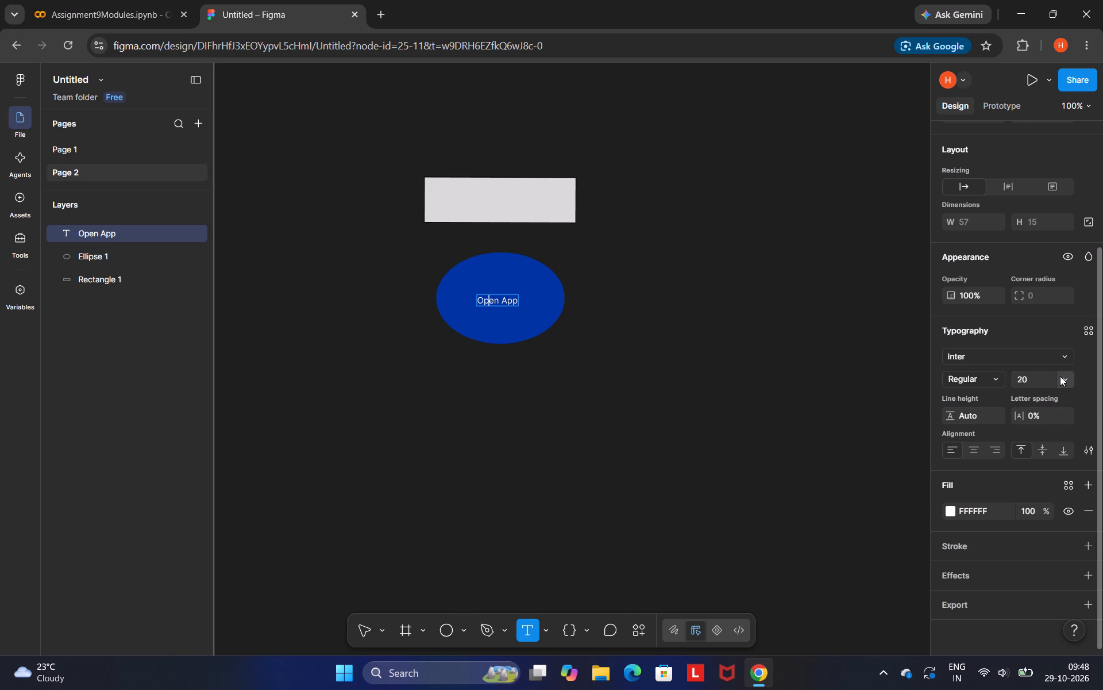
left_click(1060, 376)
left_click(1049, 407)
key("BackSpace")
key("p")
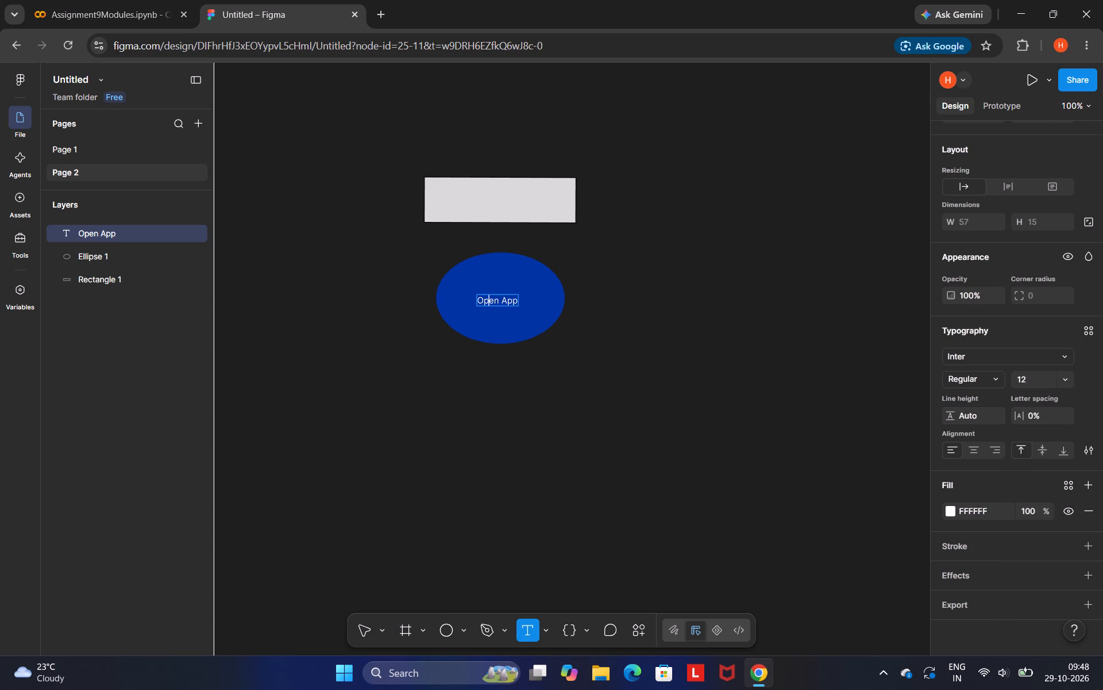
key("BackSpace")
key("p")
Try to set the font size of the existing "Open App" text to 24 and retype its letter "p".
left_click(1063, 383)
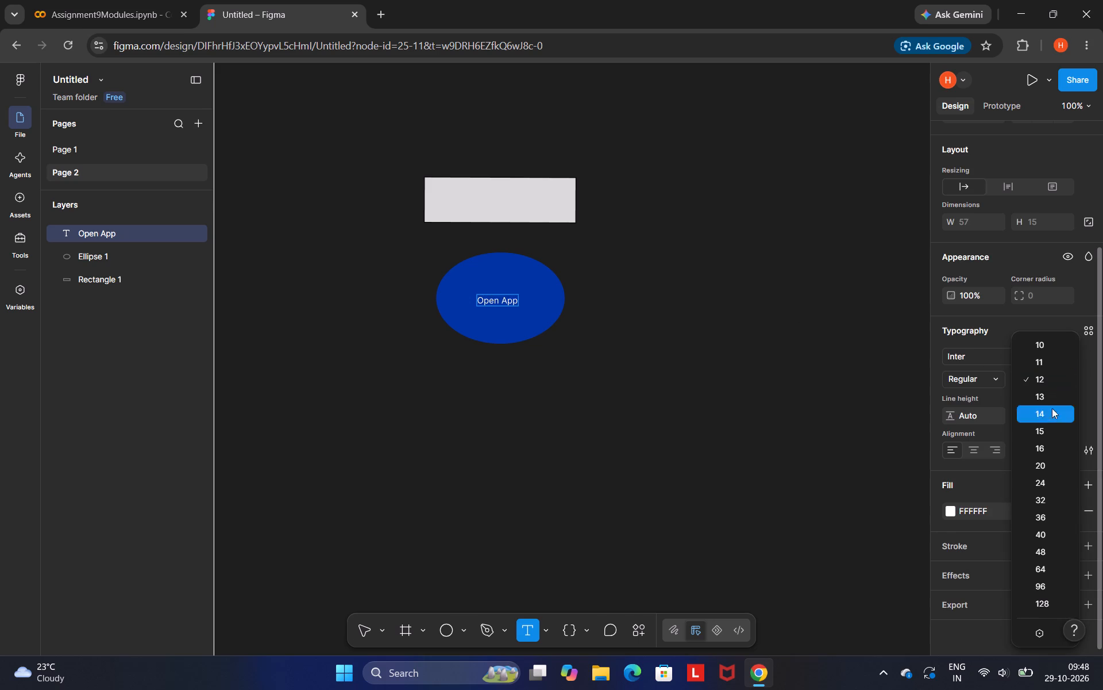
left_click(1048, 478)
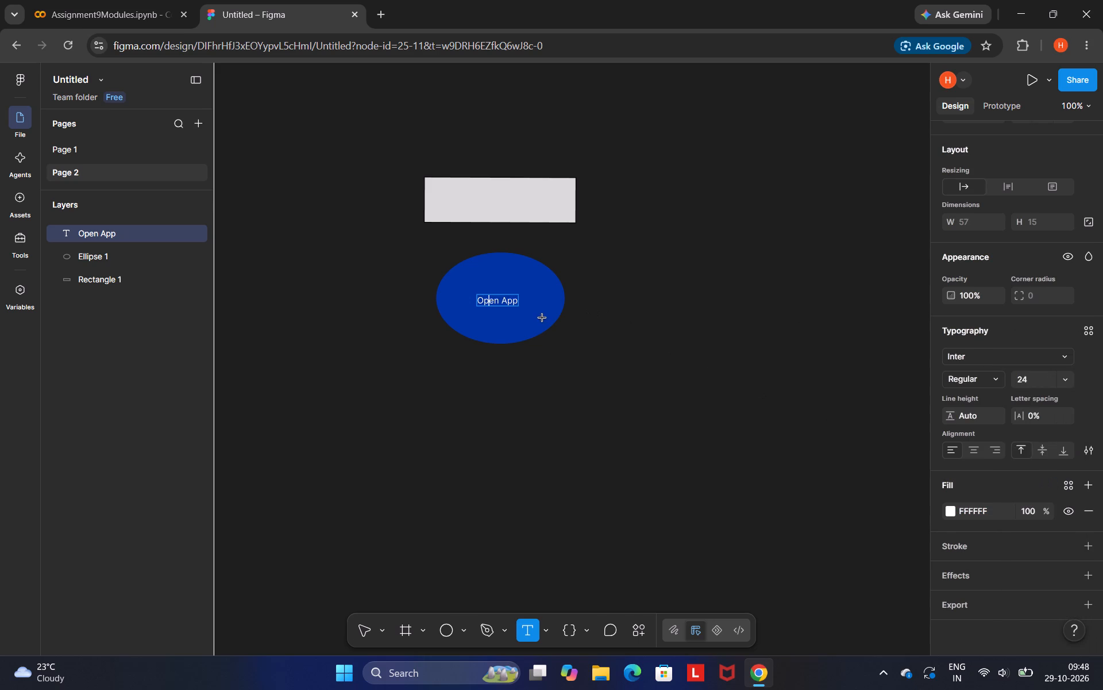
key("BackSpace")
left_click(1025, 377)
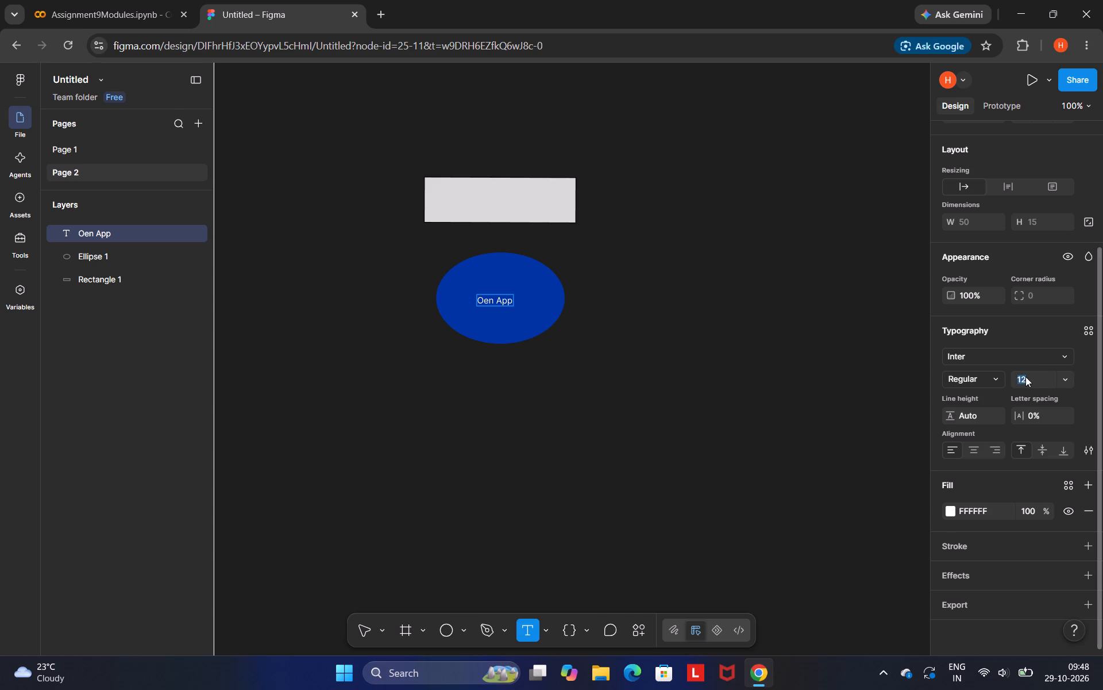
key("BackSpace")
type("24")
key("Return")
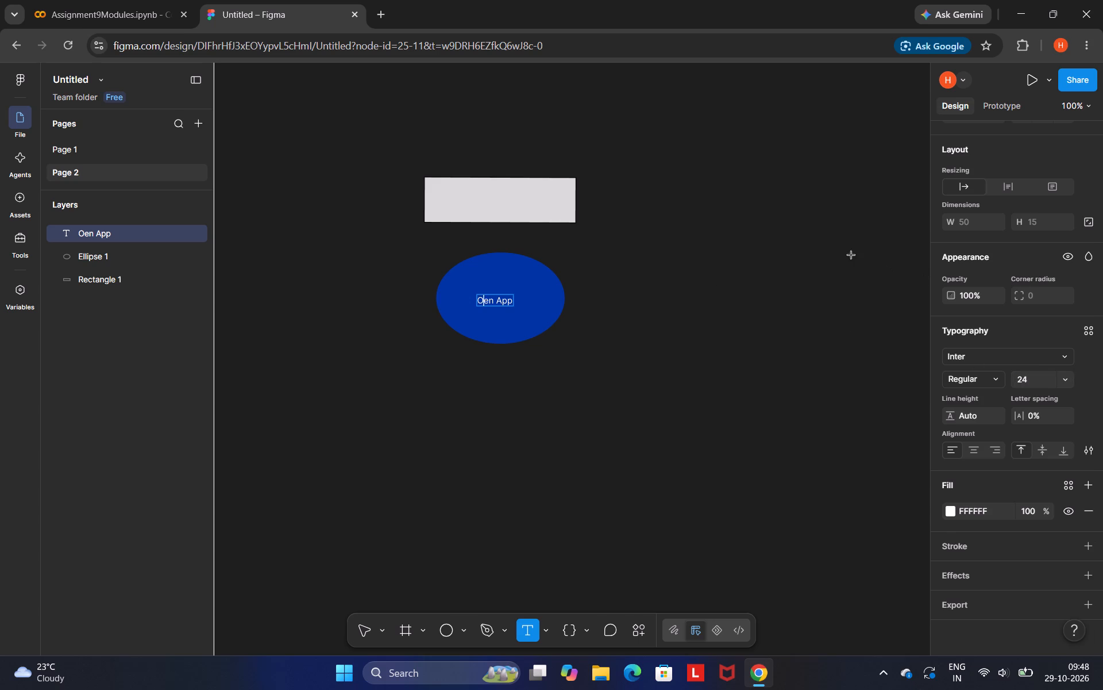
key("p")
Delete all the characters of the text inside the blue ellipse.
key("BackSpace")
key("BackSpace")
key("BackSpace")
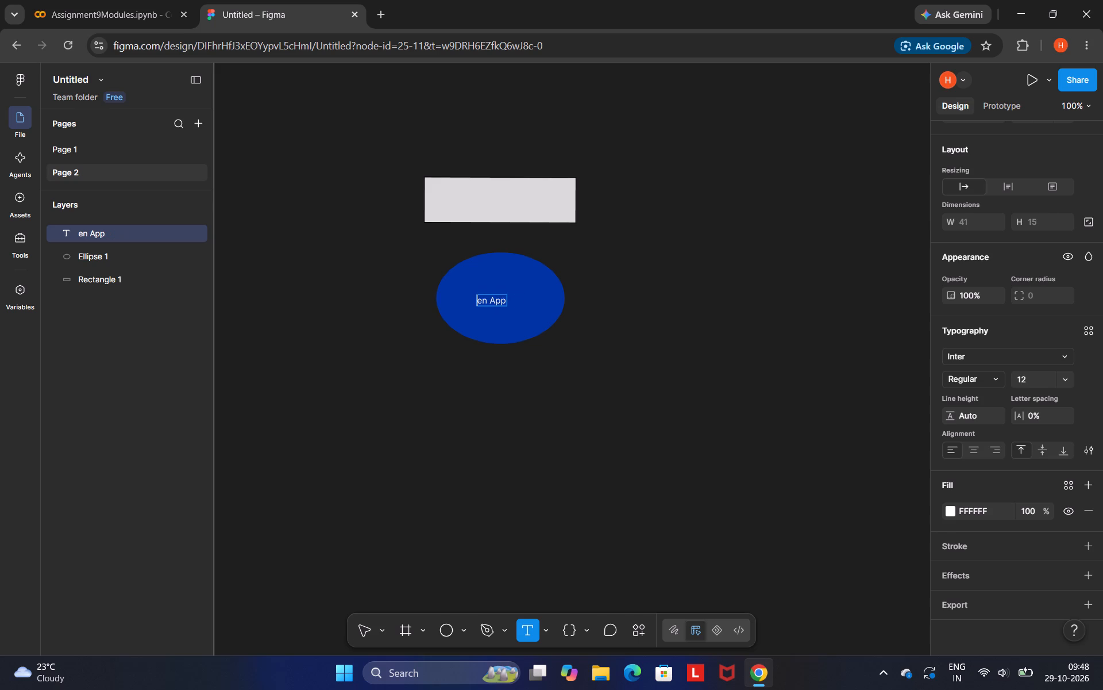
key("Delete")
key("Delete")
key("Delete")
key("Delete")
key("Delete")
key("Delete")
key("Delete")
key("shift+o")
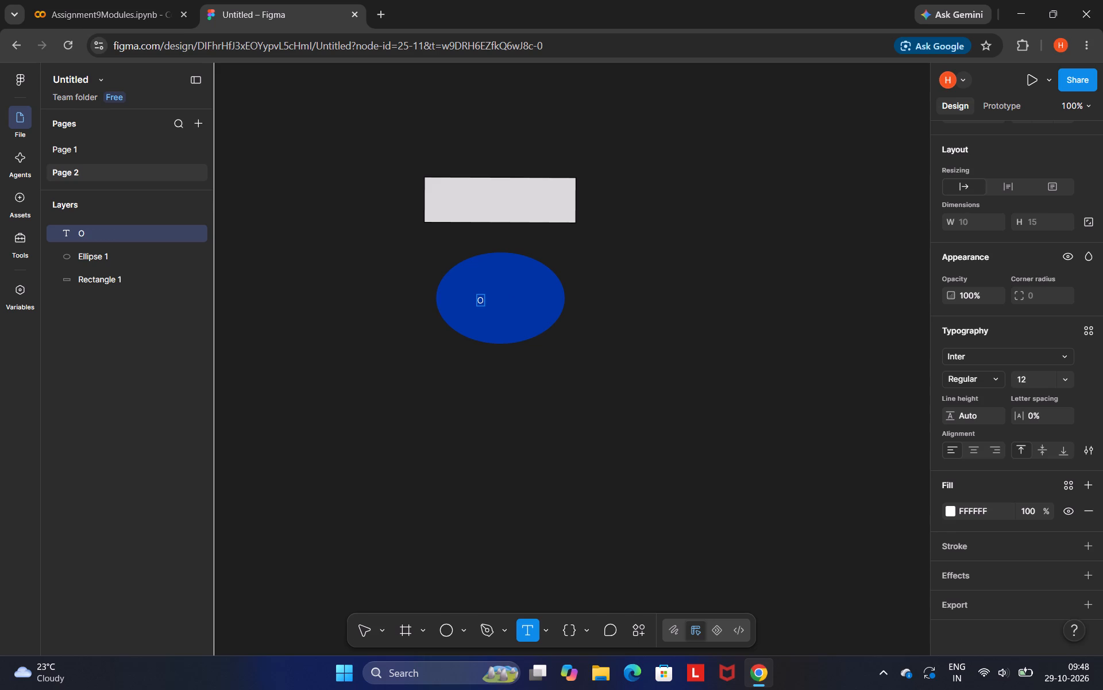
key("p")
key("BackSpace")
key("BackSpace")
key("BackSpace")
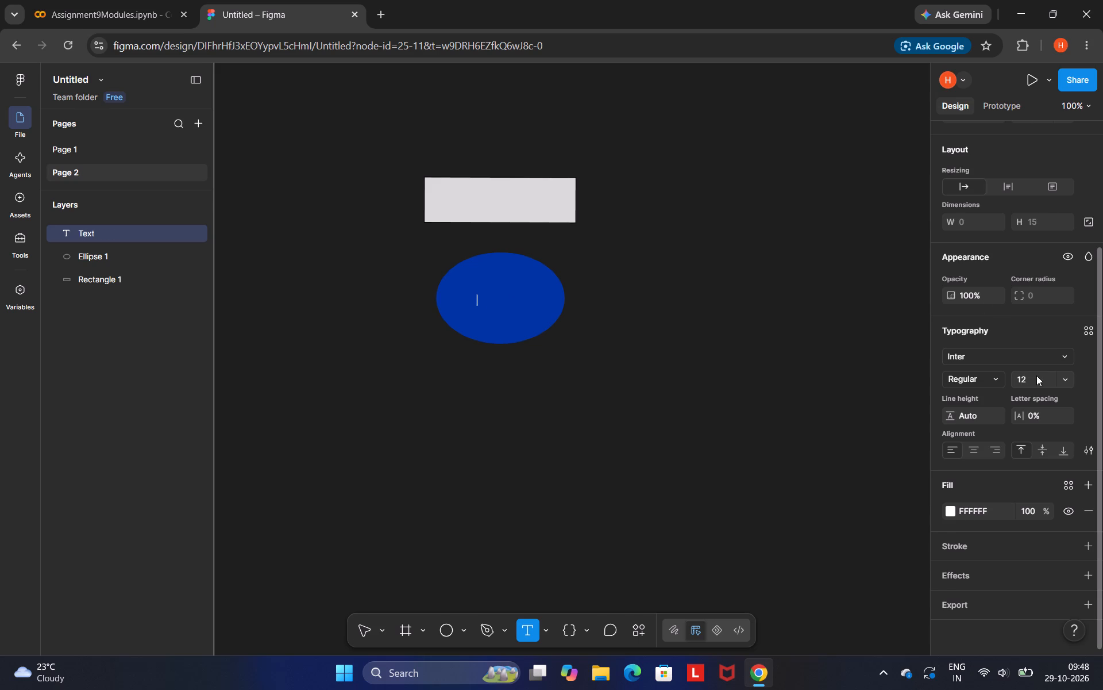
Set the emptied text's font size to 24 and re-enter "Open App" inside the blue ellipse.
left_click(1028, 375)
key("BackSpace")
type("24")
key("Return")
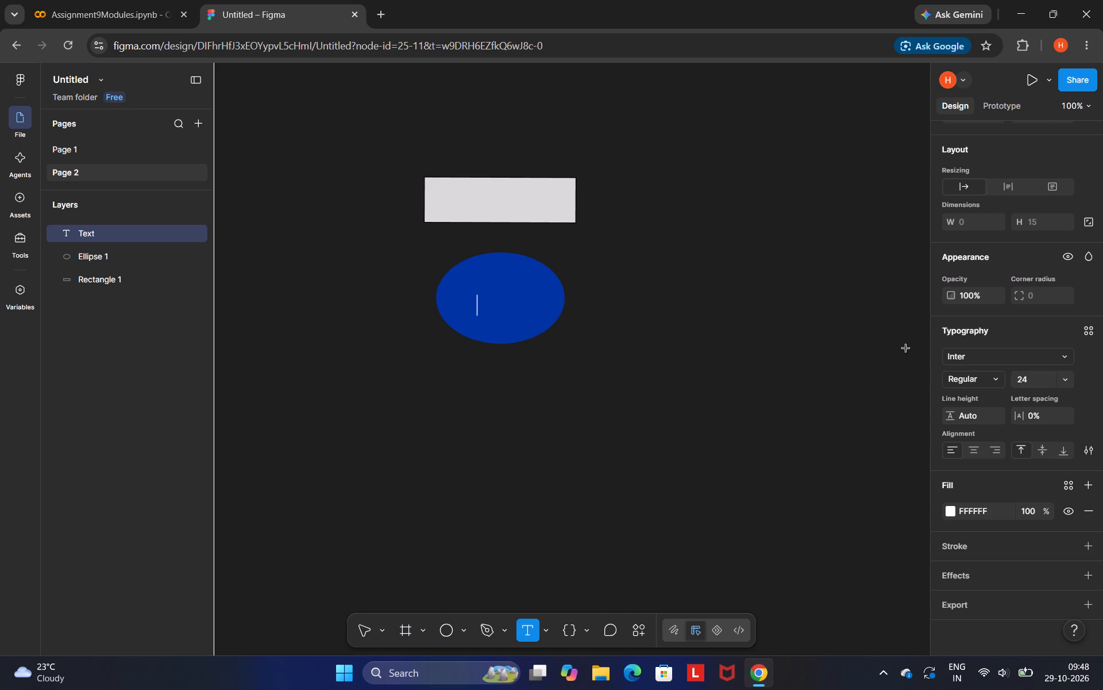
type("Op")
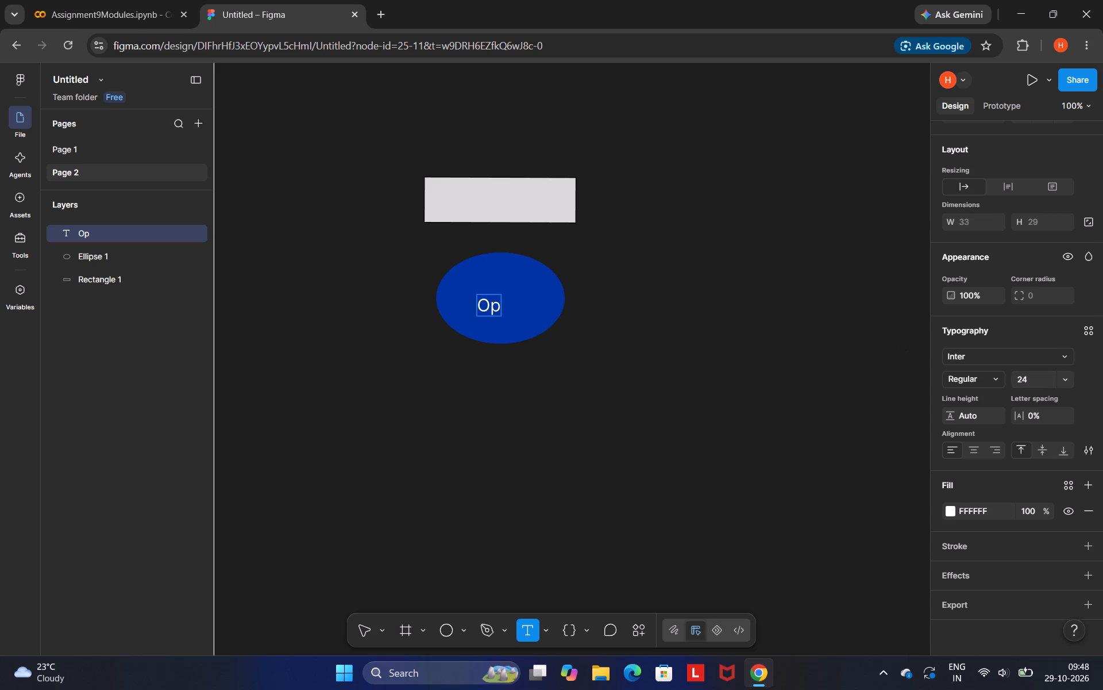
key("e")
type("n")
key("space")
key("shift+a")
type("pp")
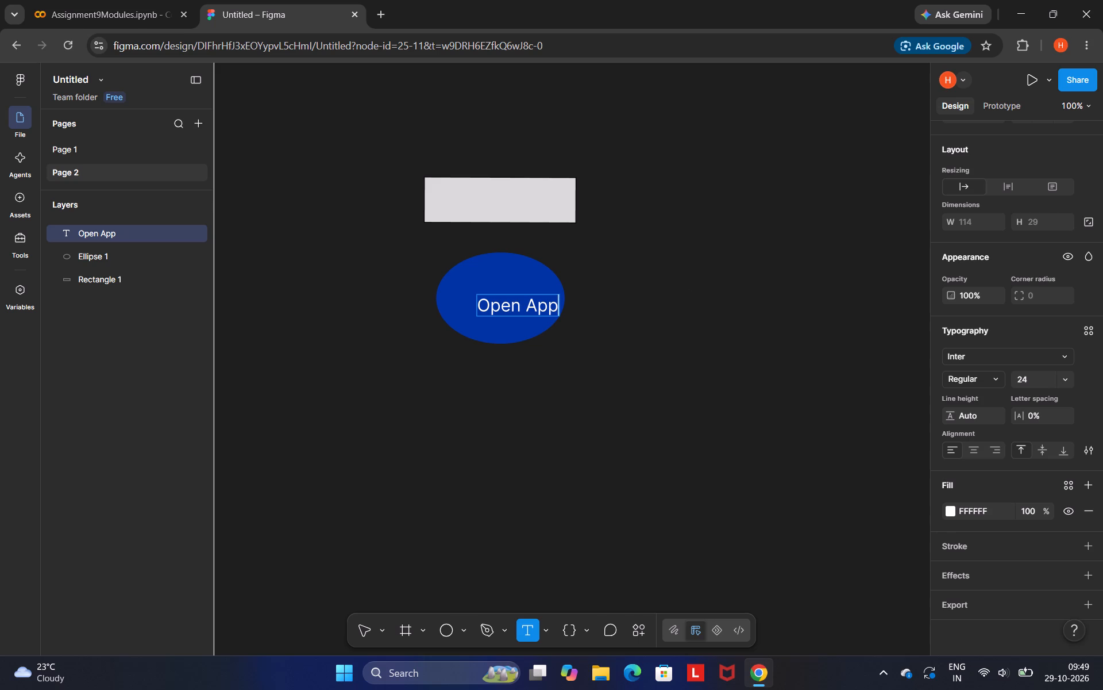
Try to move the "Open App" text toward the centre of the blue ellipse.
left_click_drag(521, 296, 512, 293)
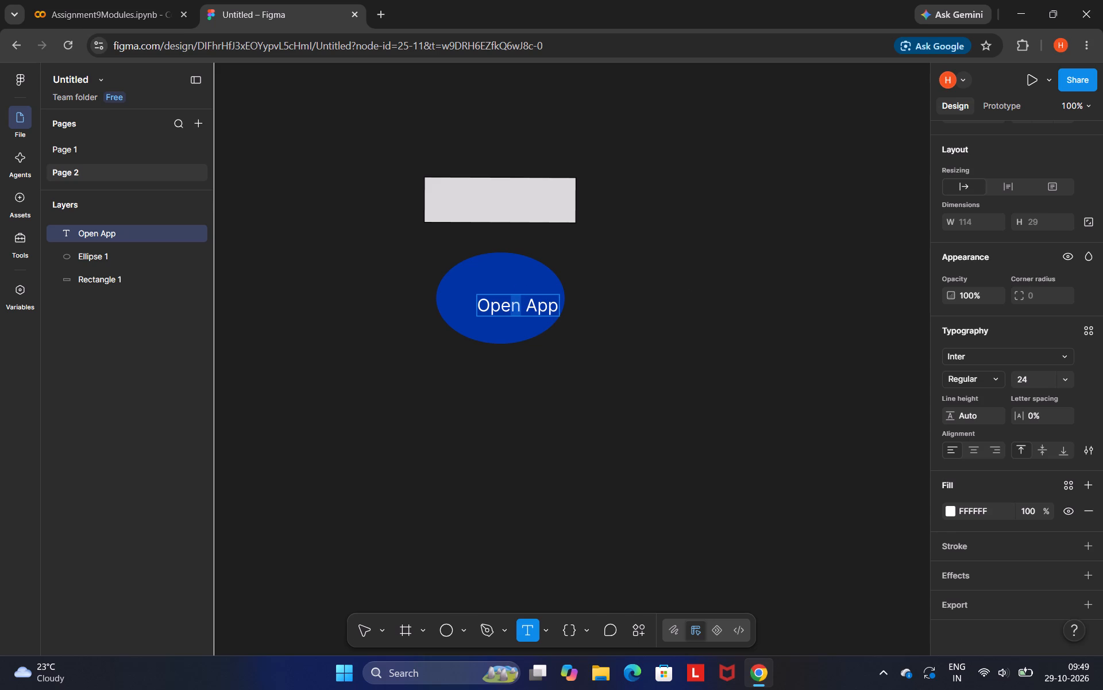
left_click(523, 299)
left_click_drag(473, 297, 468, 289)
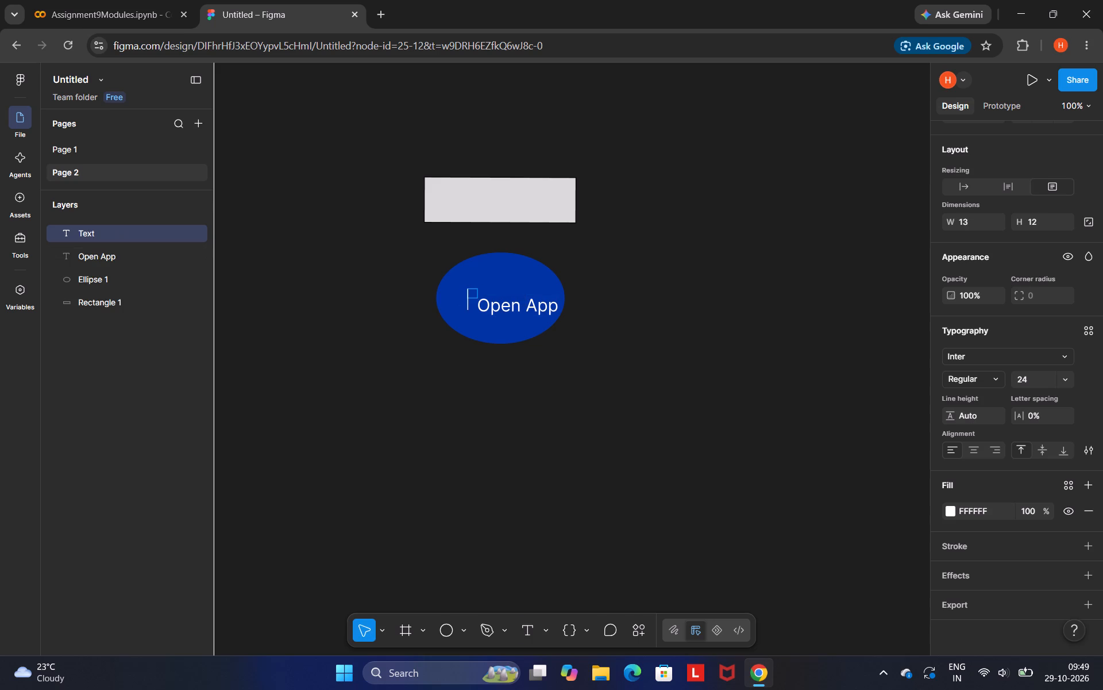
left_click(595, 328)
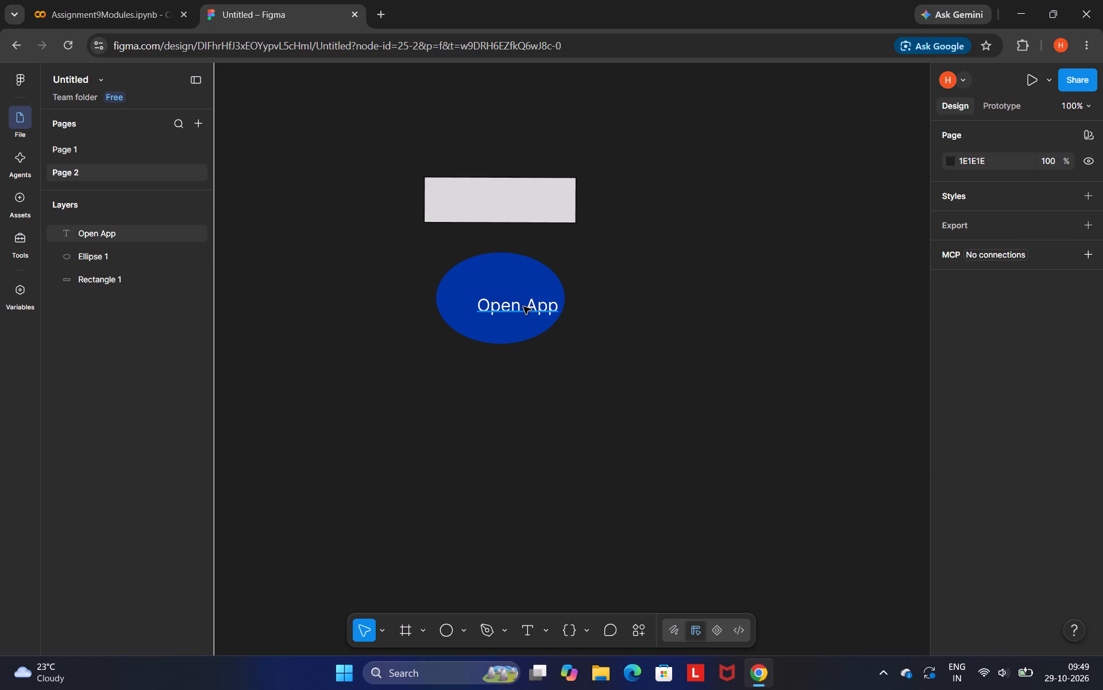
Move the "Open App" text to the centre of the blue ellipse and deselect it.
left_click(523, 306)
left_click_drag(557, 343, 531, 310)
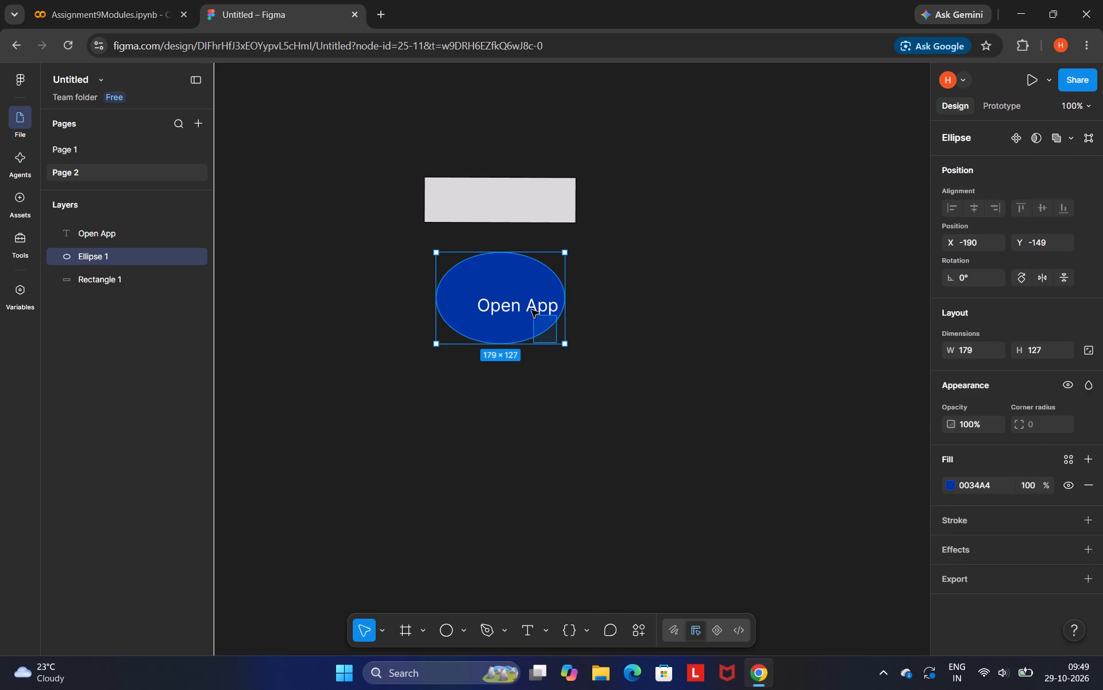
left_click_drag(531, 310, 530, 310)
left_click_drag(529, 310, 514, 305)
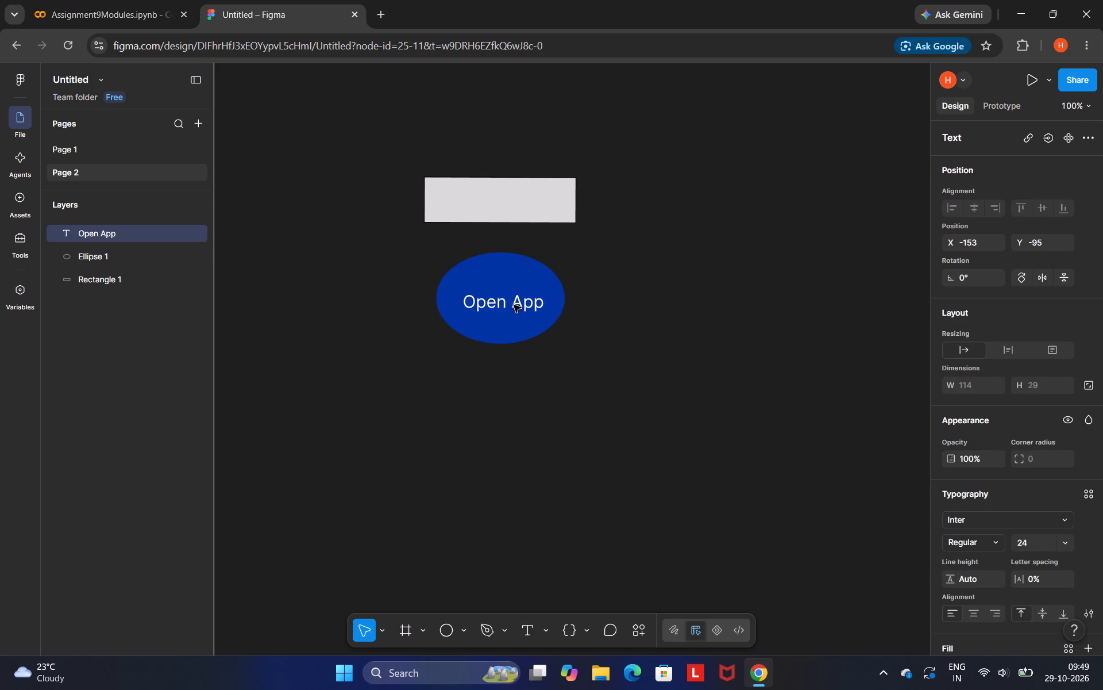
left_click_drag(514, 305, 513, 304)
left_click(606, 358)
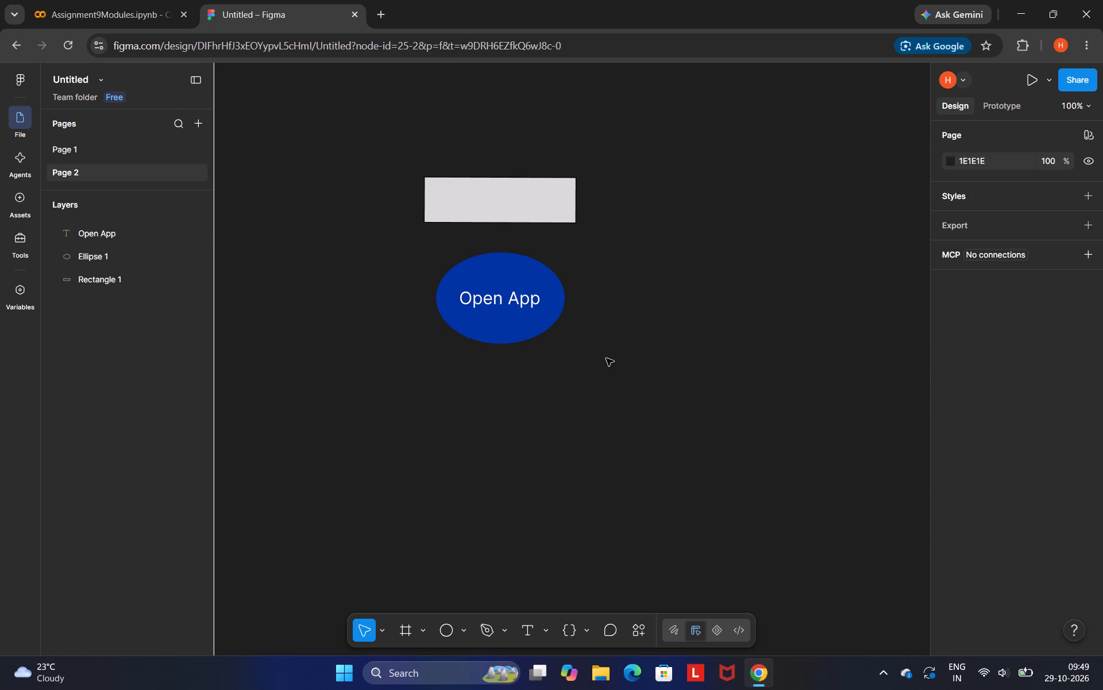
Open a new browser tab.
left_click(377, 13)
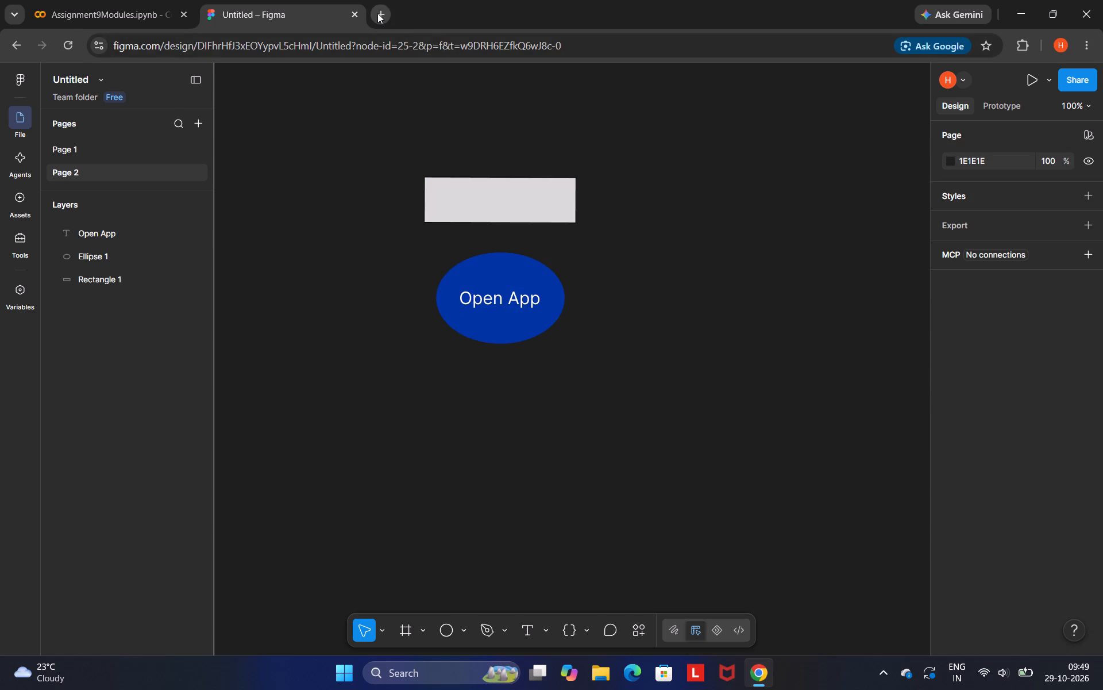
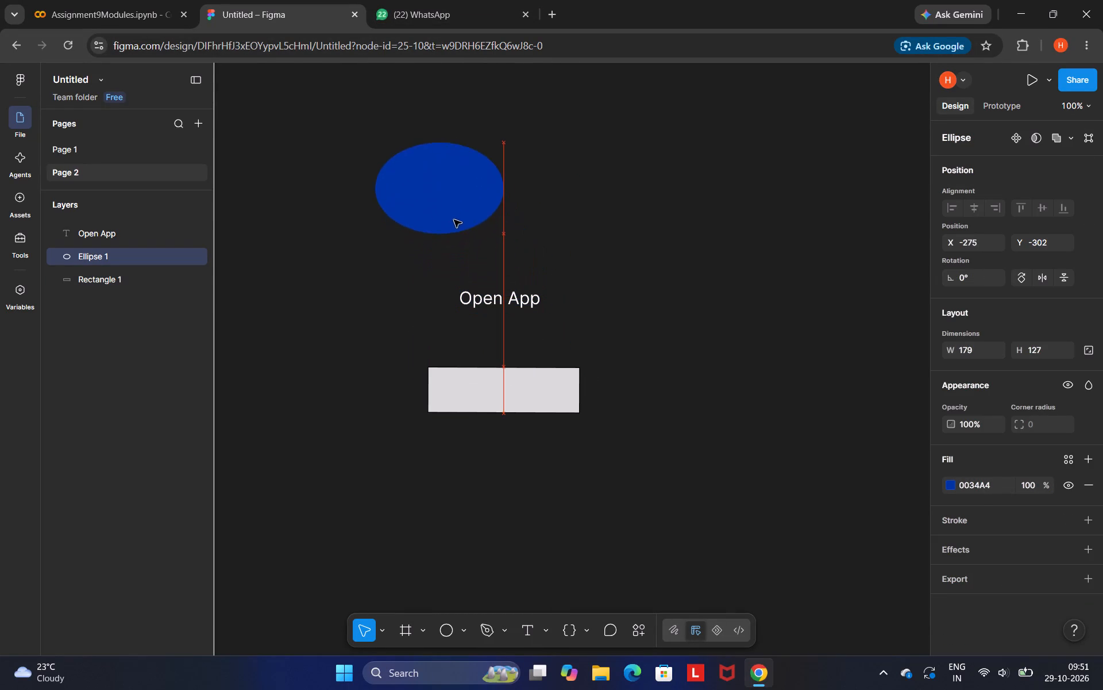
Move the blue ellipse to about X -258, Y -326 and centre the "Open App" text inside it.
left_click_drag(454, 220, 461, 204)
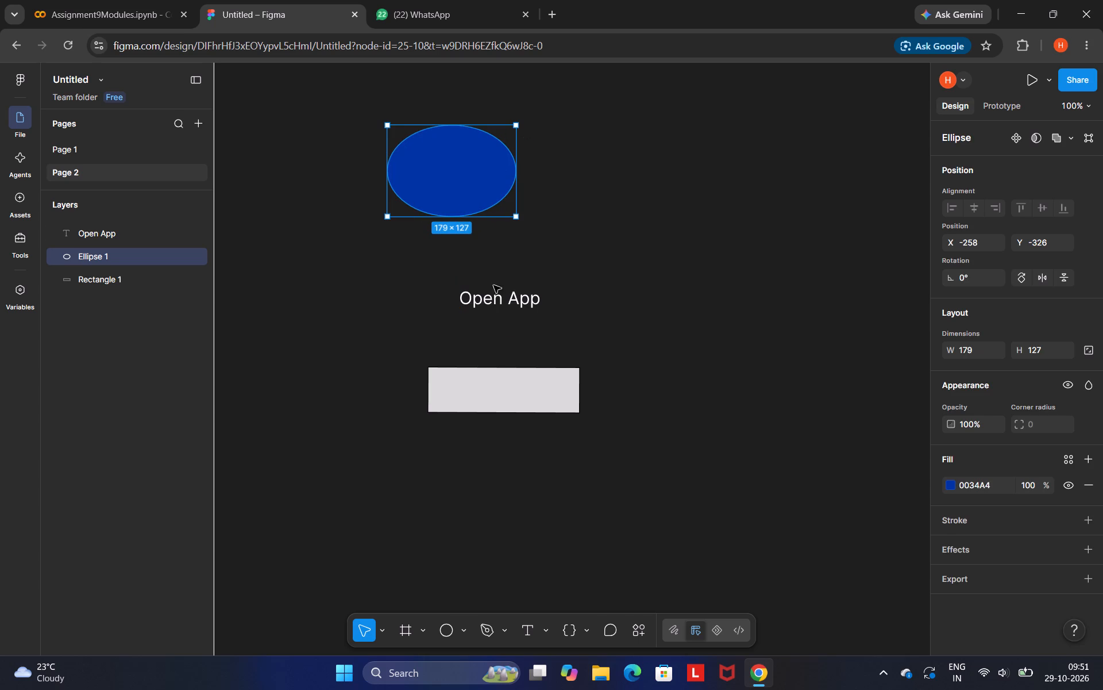
left_click_drag(494, 297, 445, 177)
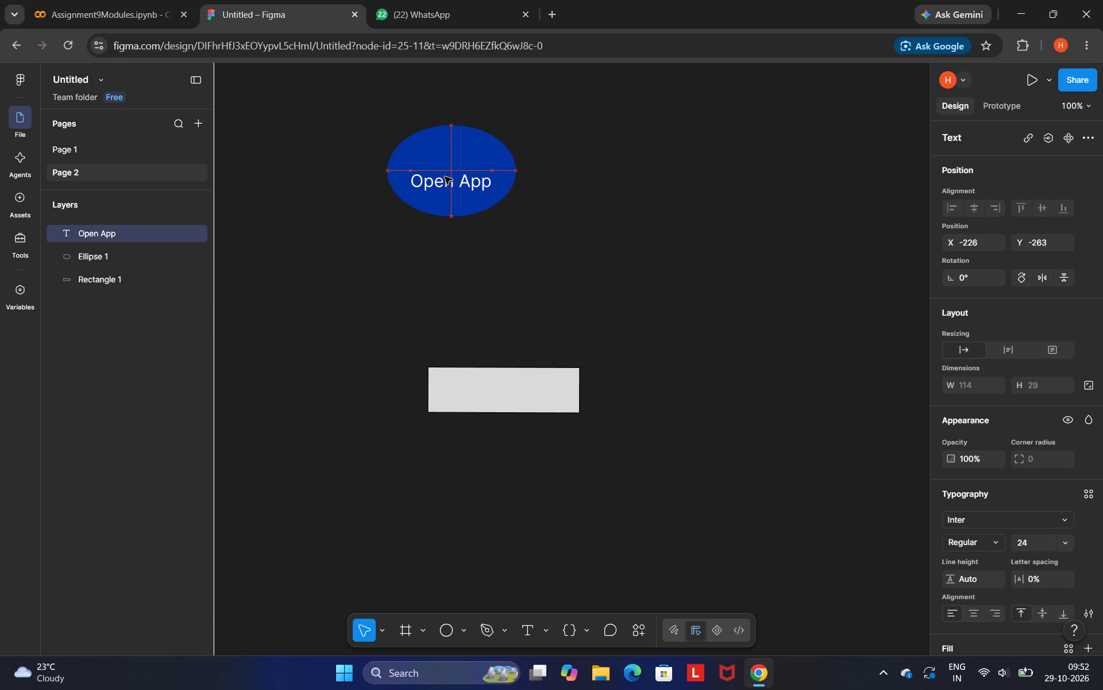
left_click_drag(445, 177, 445, 171)
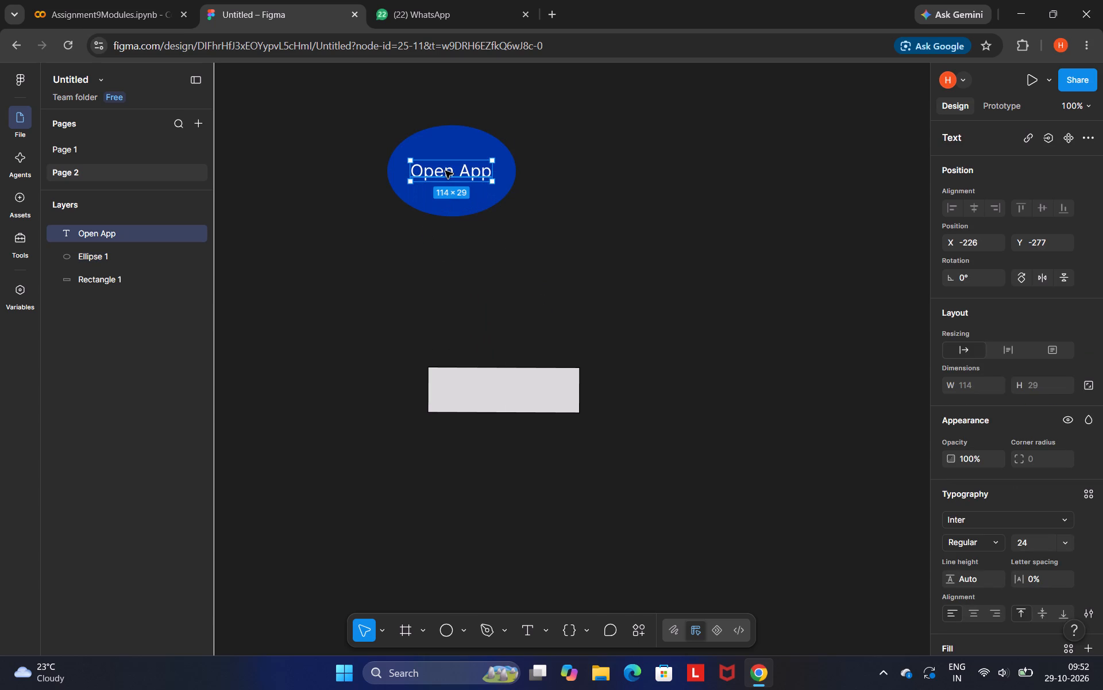
left_click(588, 262)
Move the light grey rectangle up below the ellipse, aligning their left edges at about X -258, Y -90.
left_click_drag(521, 384, 478, 312)
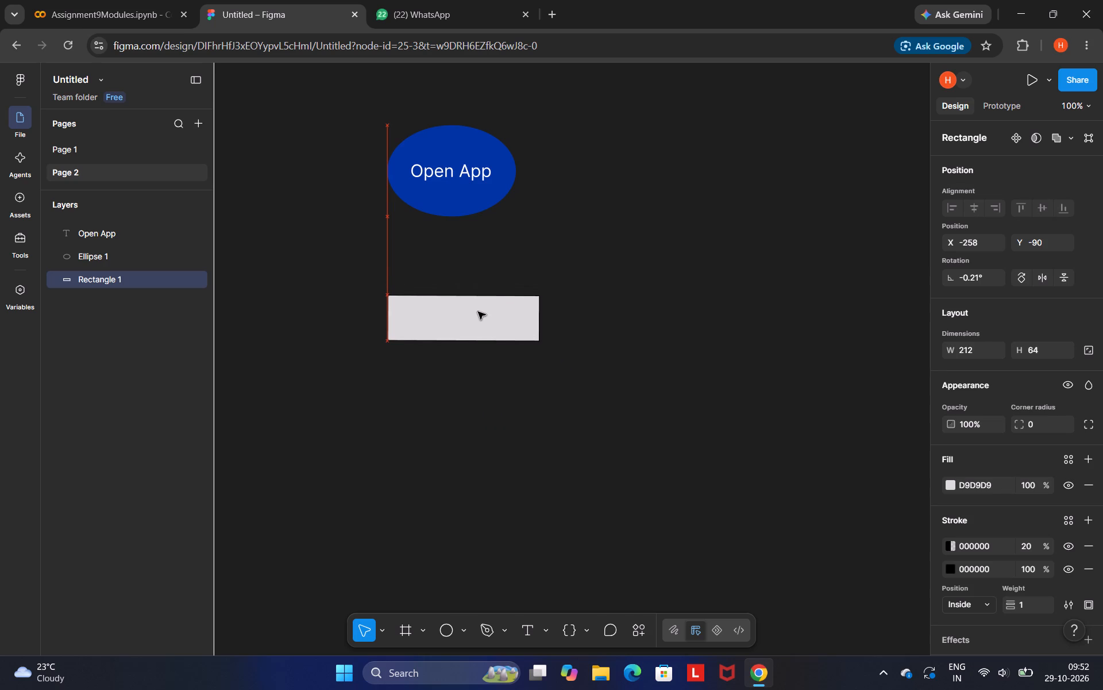
left_click_drag(478, 312, 478, 311)
left_click(661, 300)
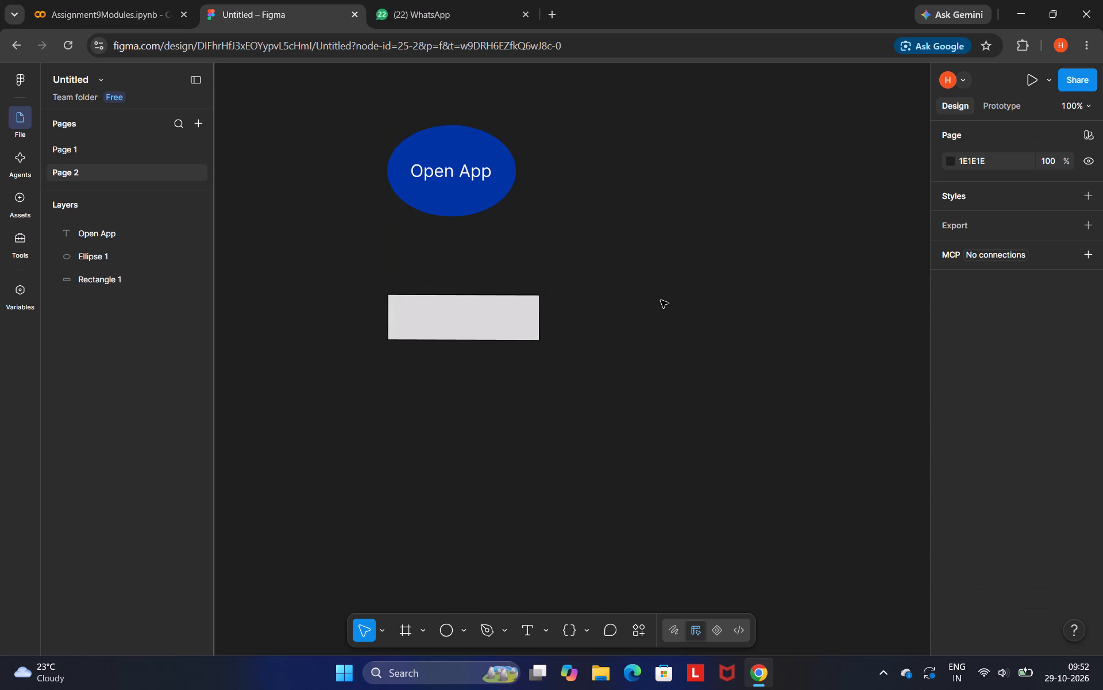
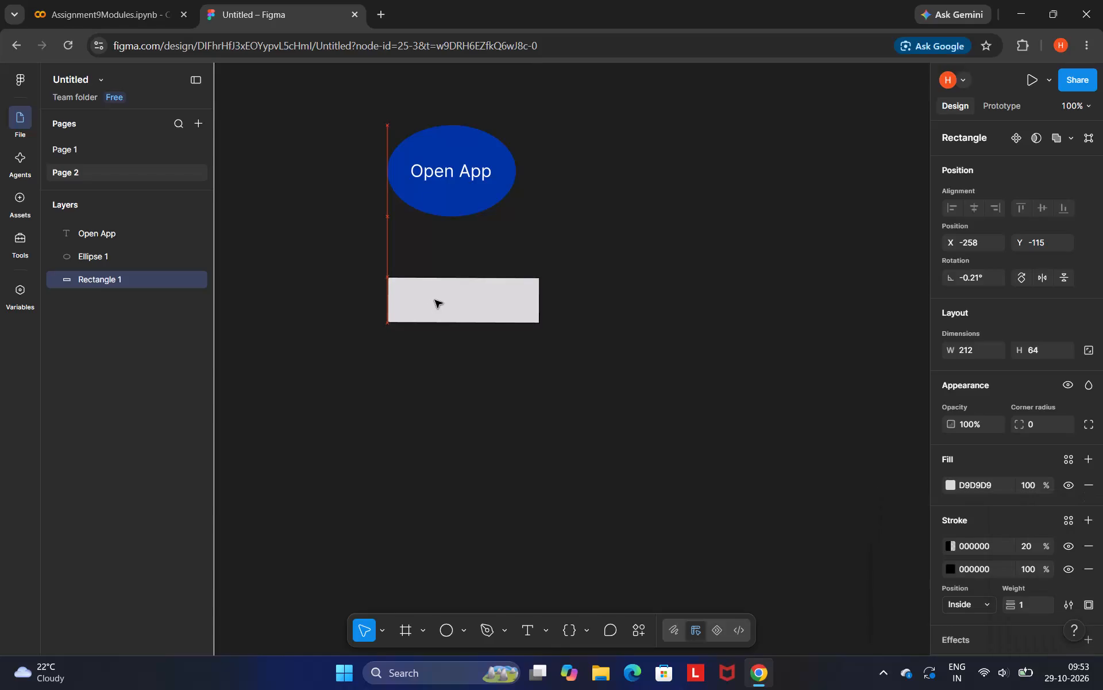
Change the fill of the grey rectangle below the ellipse to a soft green, 64BD6E.
left_click(689, 319)
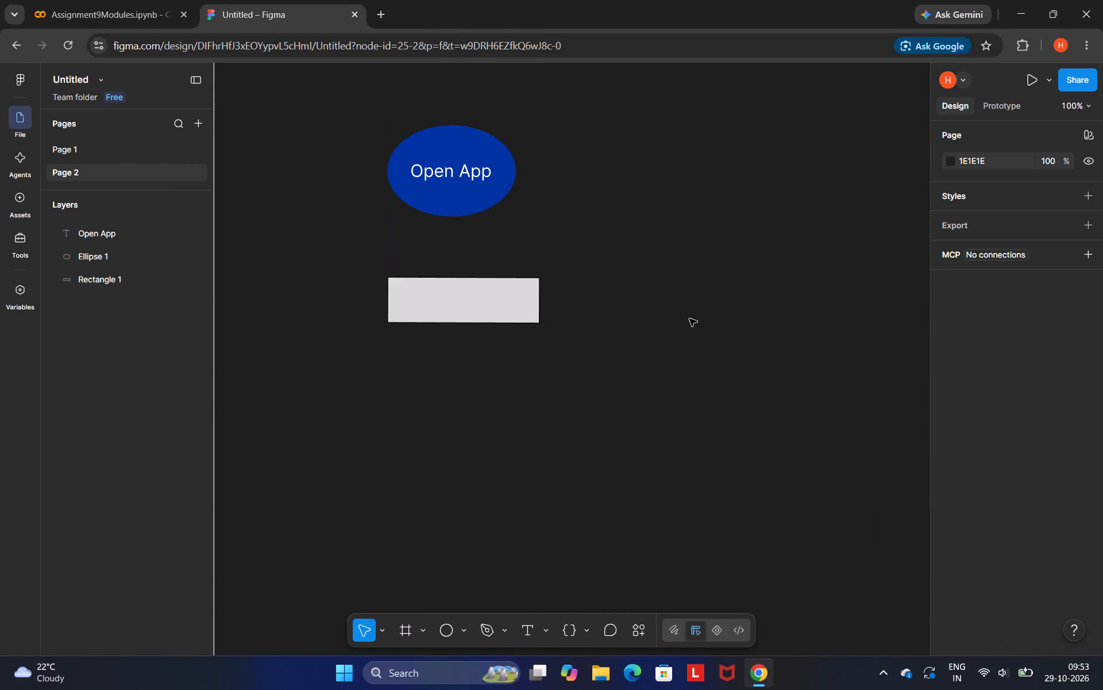
left_click(475, 300)
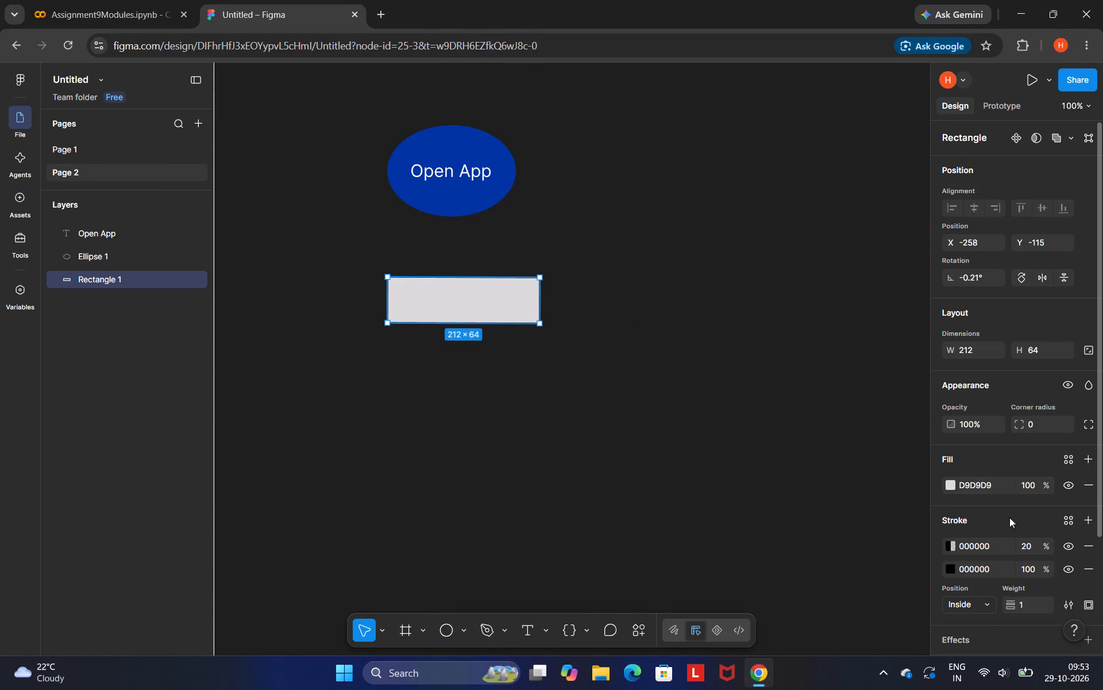
left_click(954, 484)
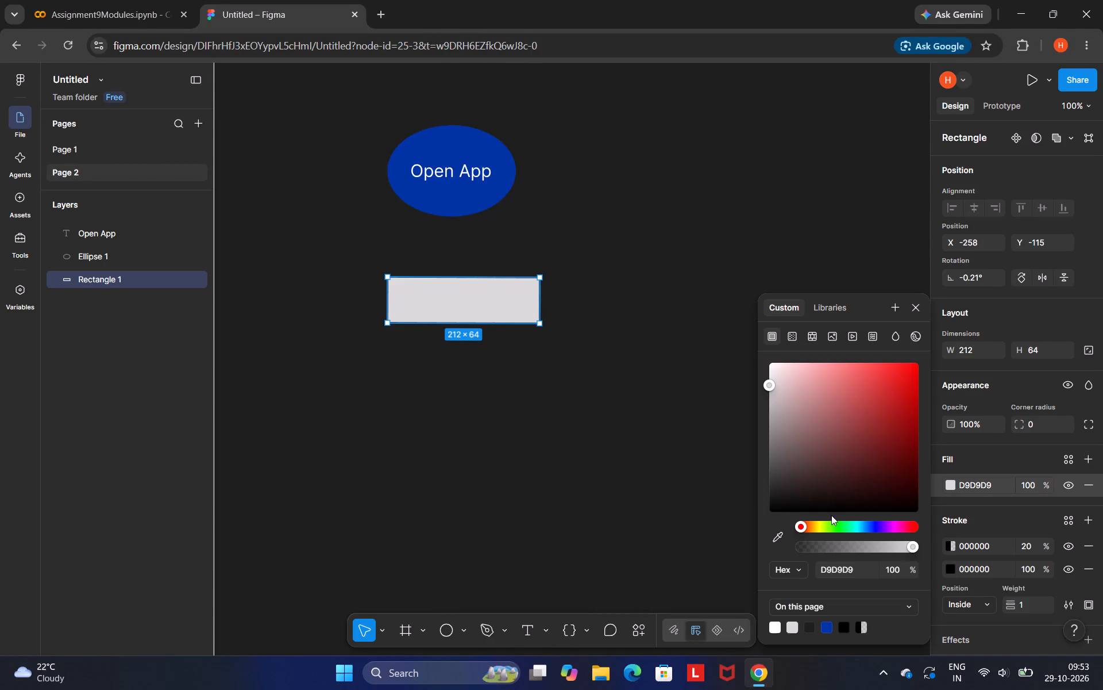
left_click_drag(802, 524, 823, 524)
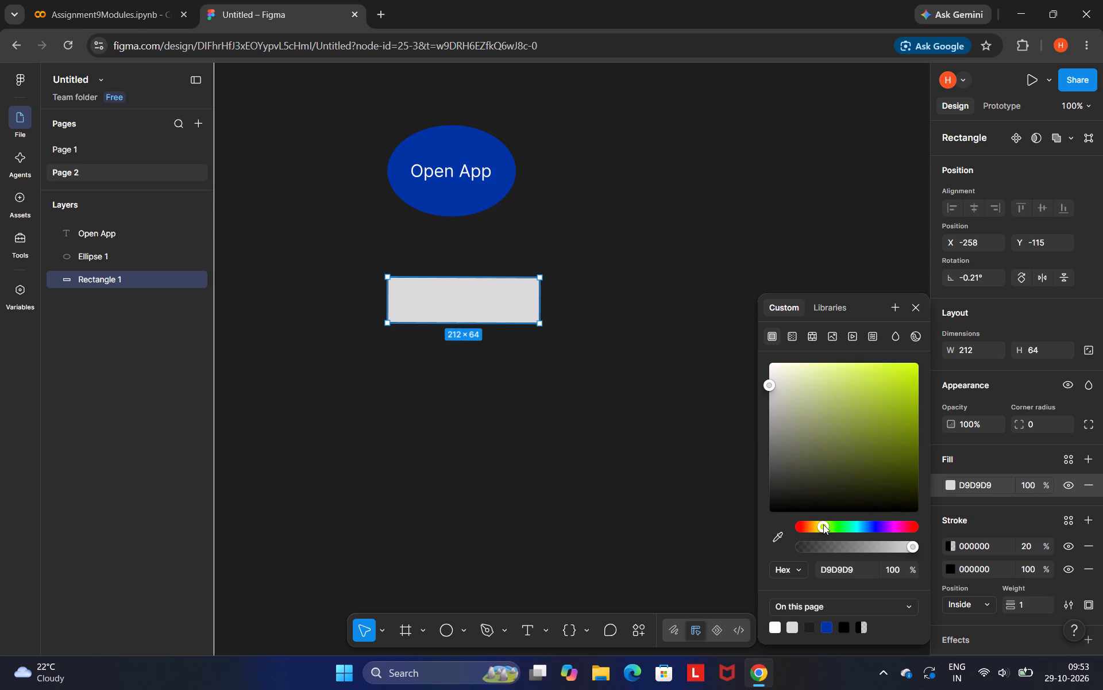
left_click_drag(823, 524, 838, 530)
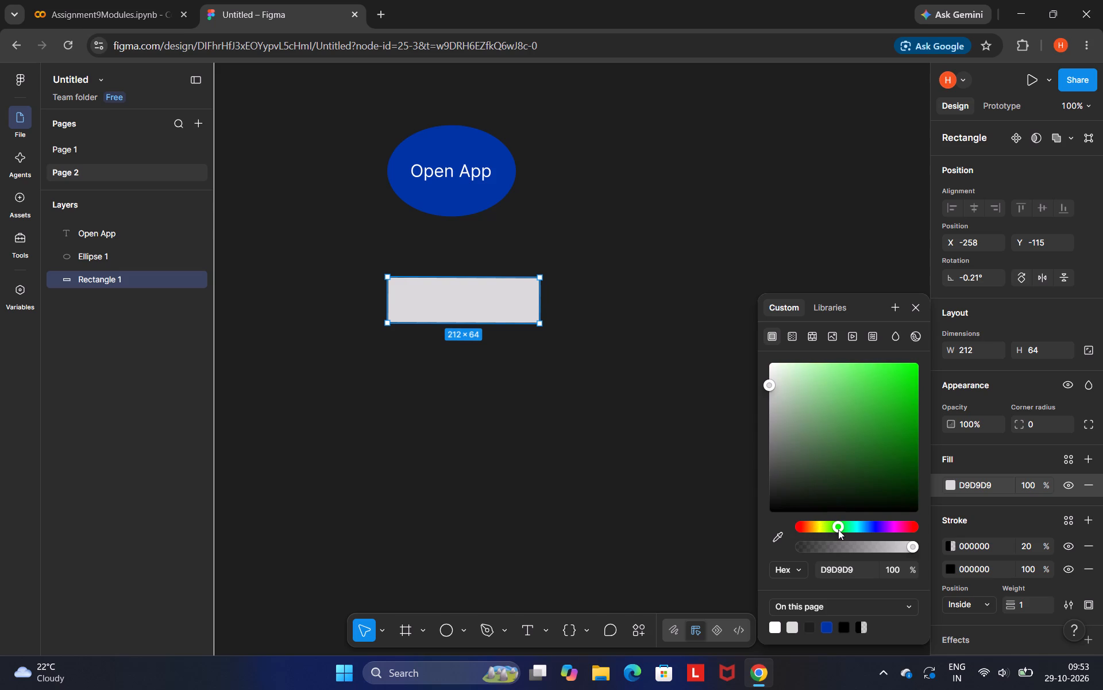
left_click_drag(838, 530, 840, 531)
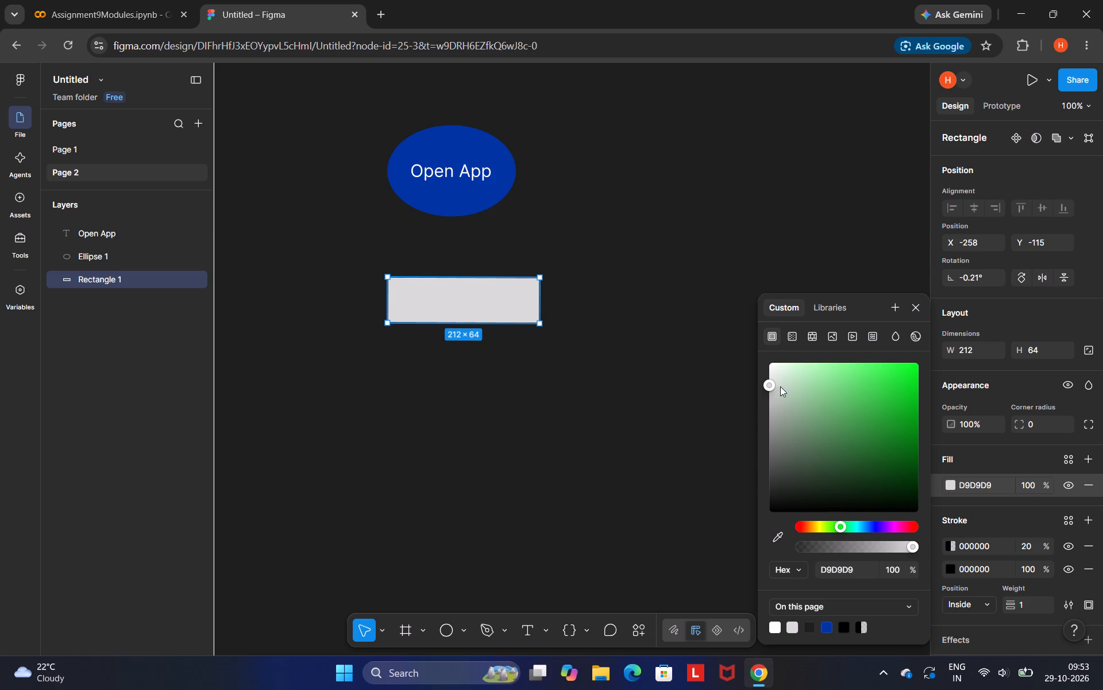
left_click_drag(773, 385, 844, 404)
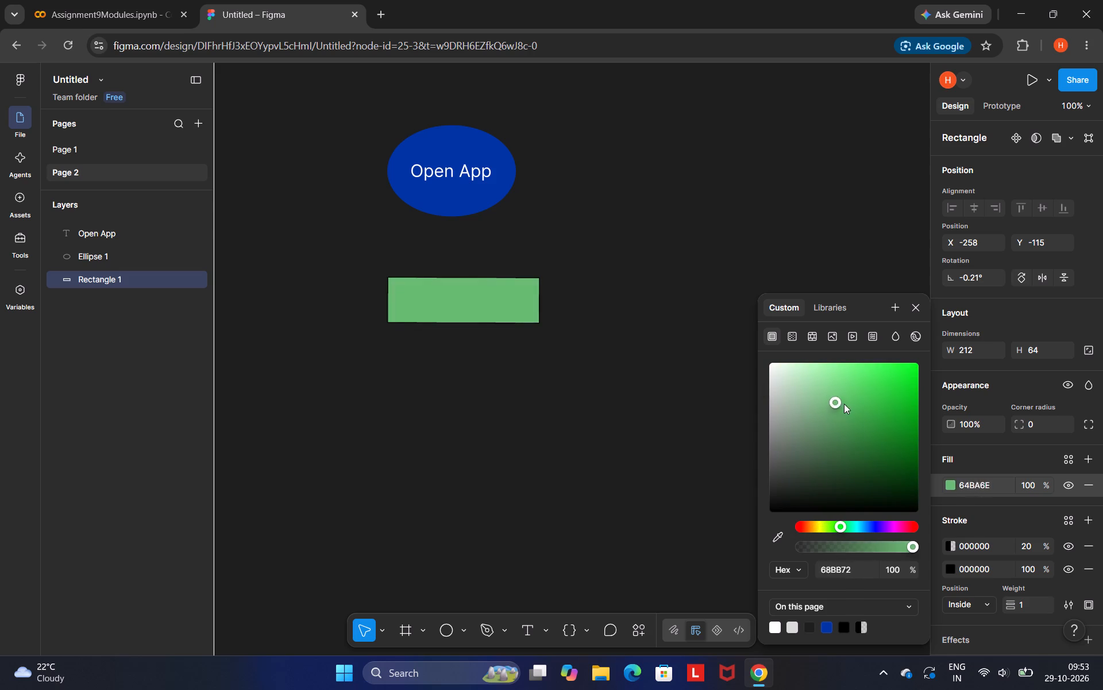
left_click_drag(844, 404, 897, 410)
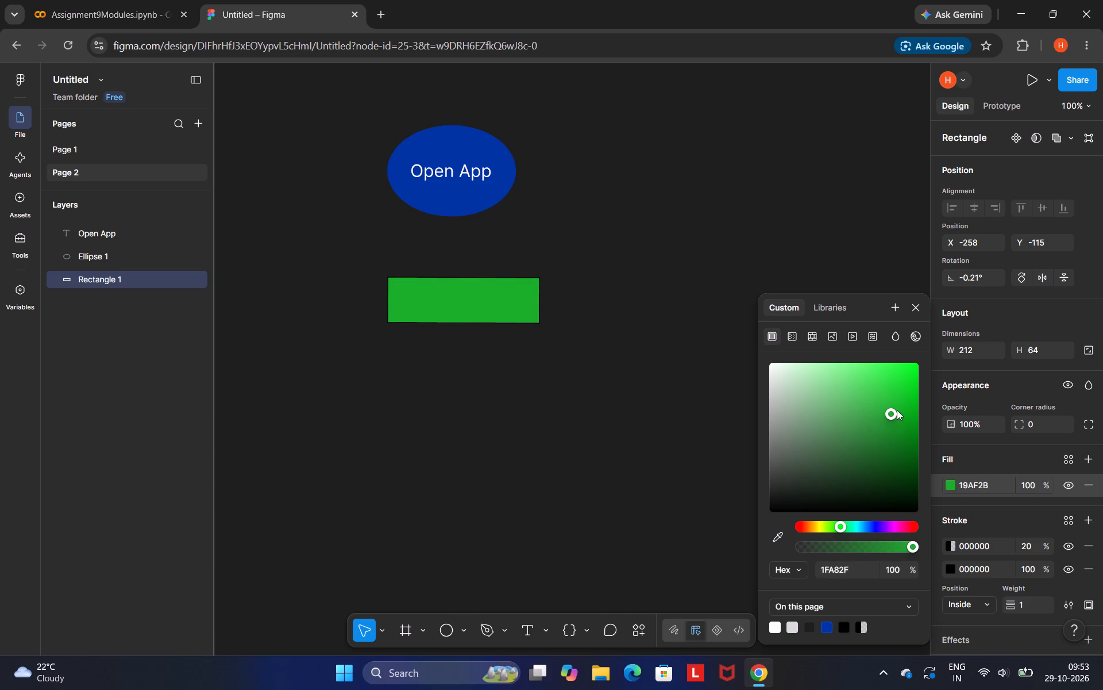
left_click_drag(897, 410, 888, 409)
left_click_drag(888, 409, 884, 409)
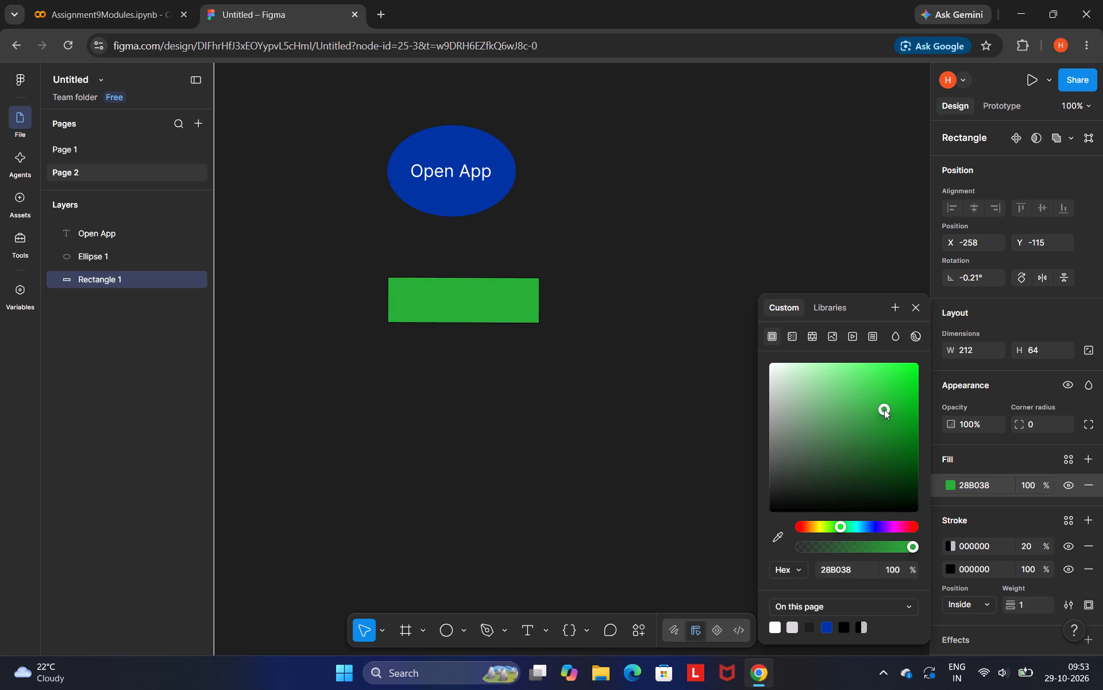
left_click_drag(882, 408, 875, 408)
left_click_drag(875, 408, 866, 407)
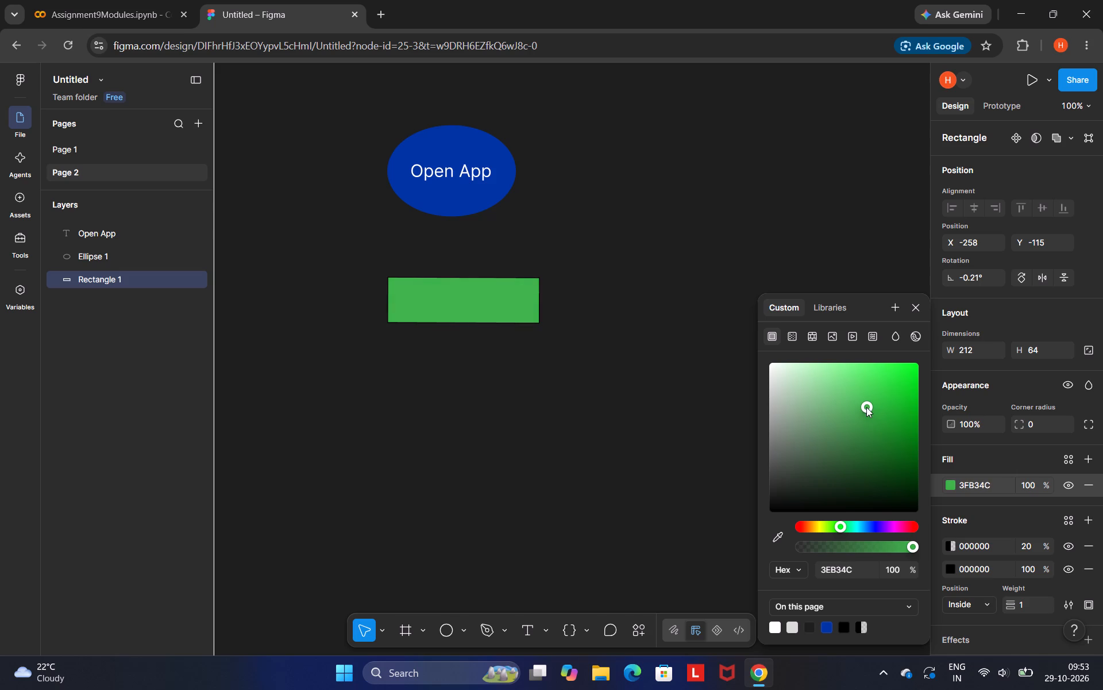
left_click_drag(866, 407, 852, 409)
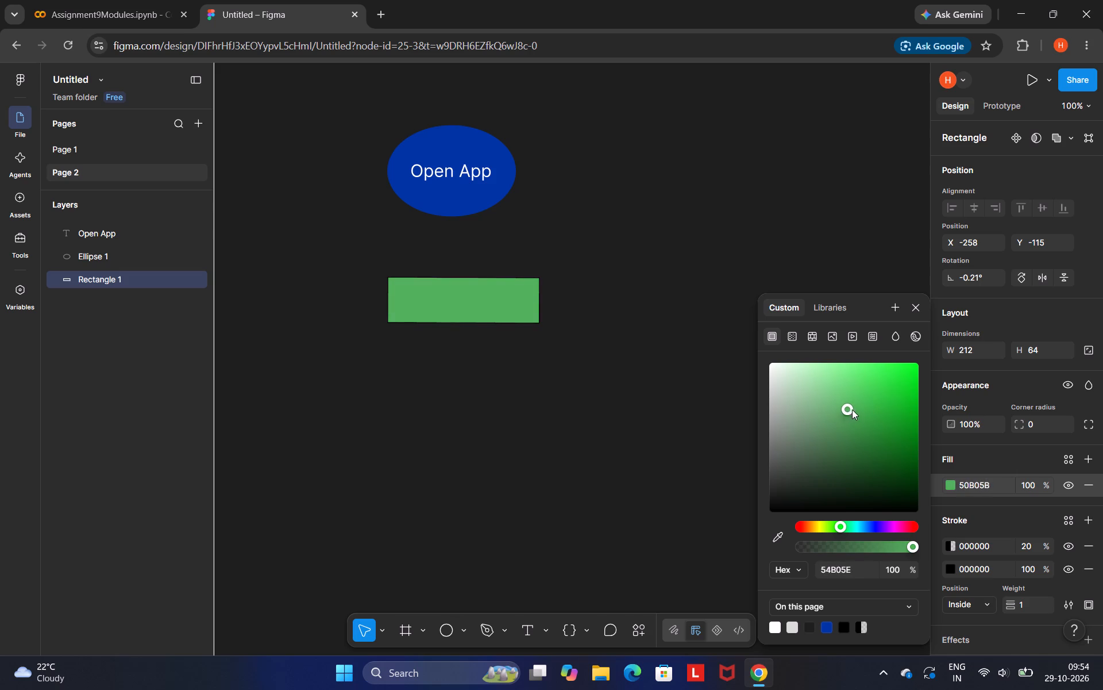
left_click_drag(852, 409, 857, 409)
left_click_drag(857, 409, 853, 411)
left_click_drag(853, 411, 840, 401)
left_click(703, 395)
Move the green rectangle slightly up toward the blue ellipse, to about X -263, Y -132.
left_click_drag(491, 307, 489, 302)
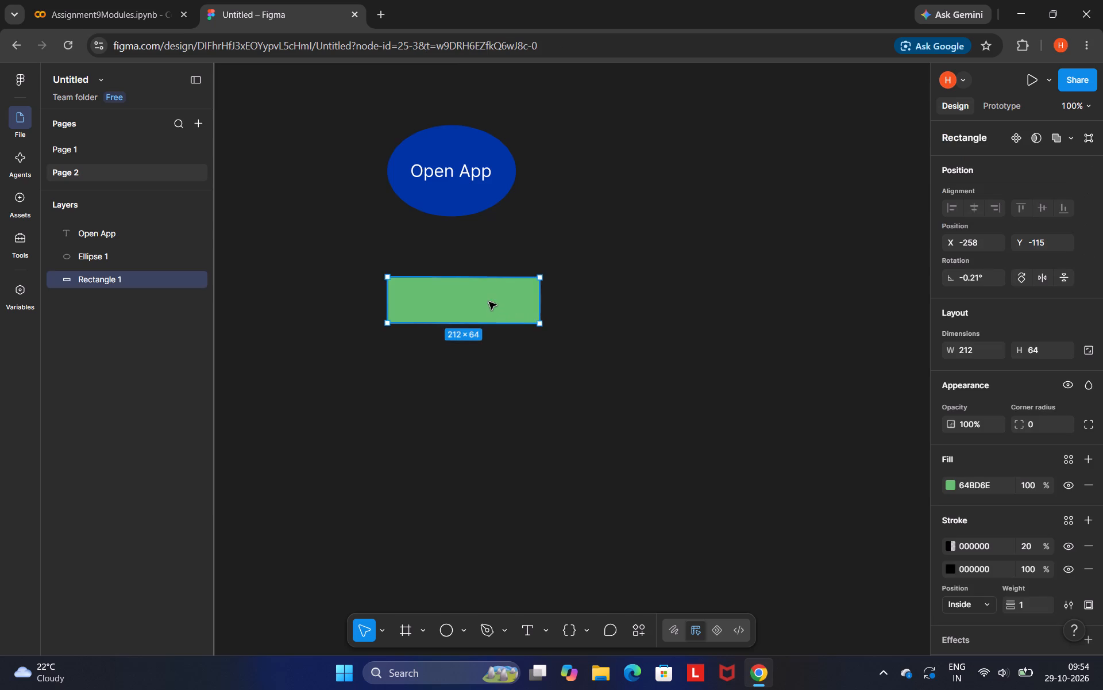
left_click_drag(489, 302, 487, 295)
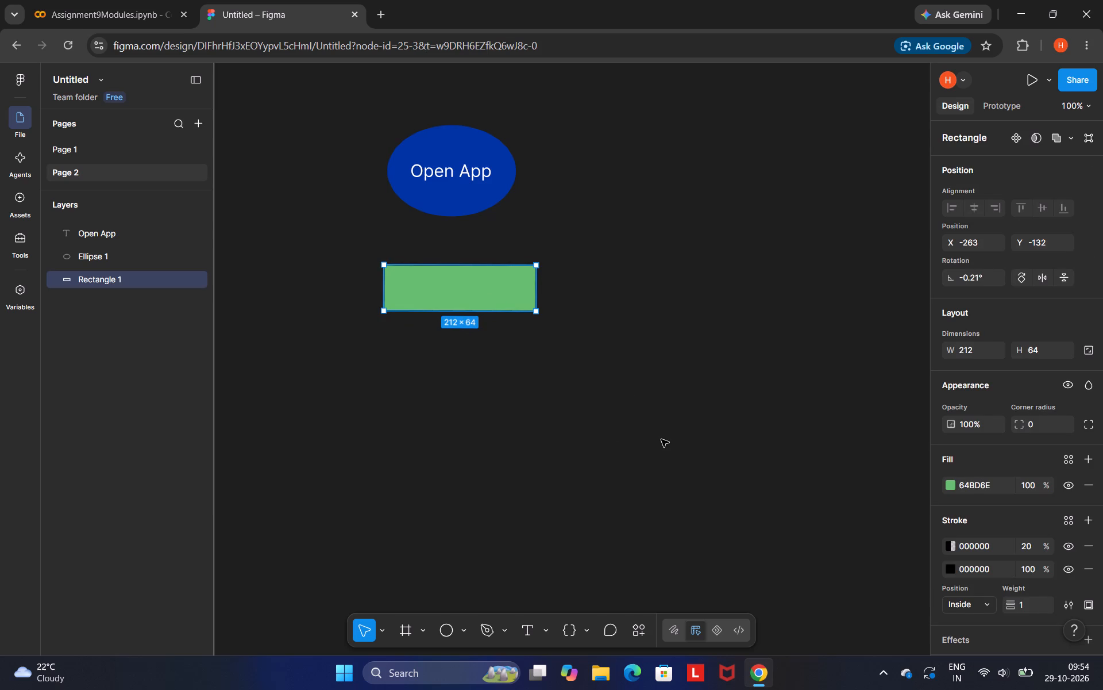
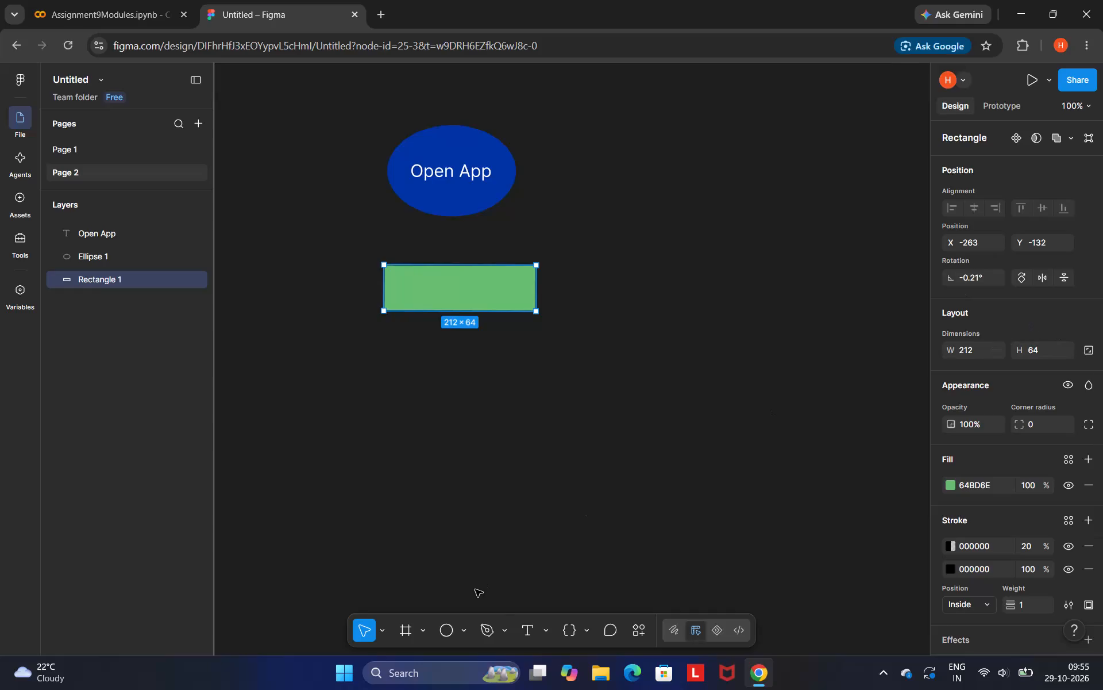
Start a new text label inside the green rectangle below the ellipse with the Text tool.
left_click(528, 635)
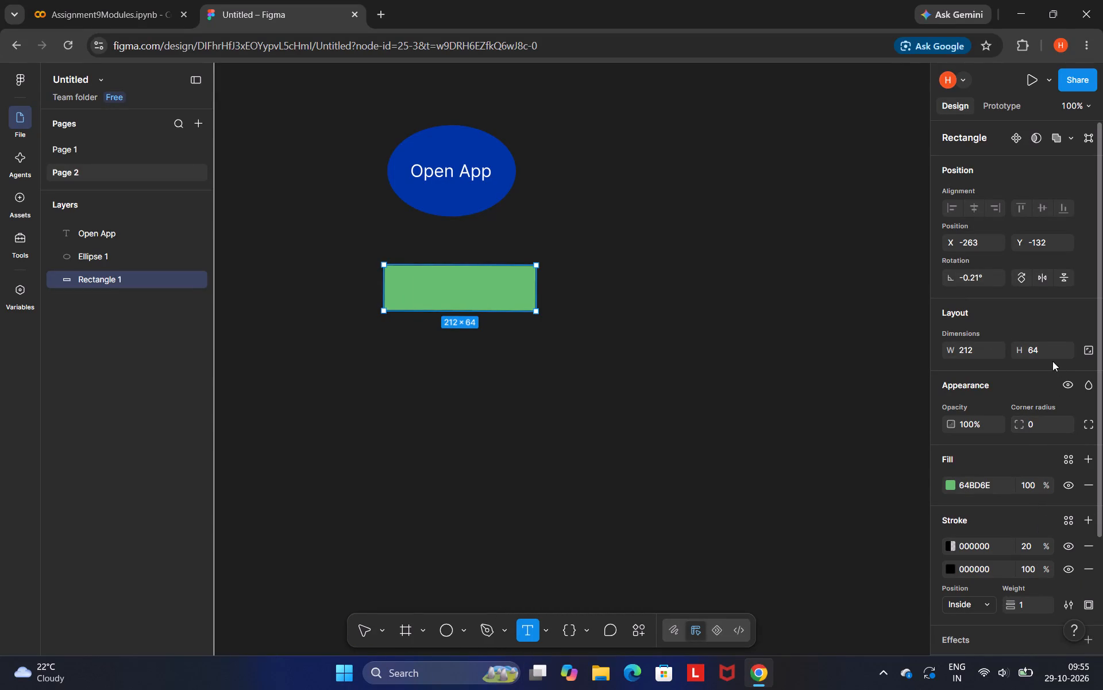
scroll(993, 478, "down", 1)
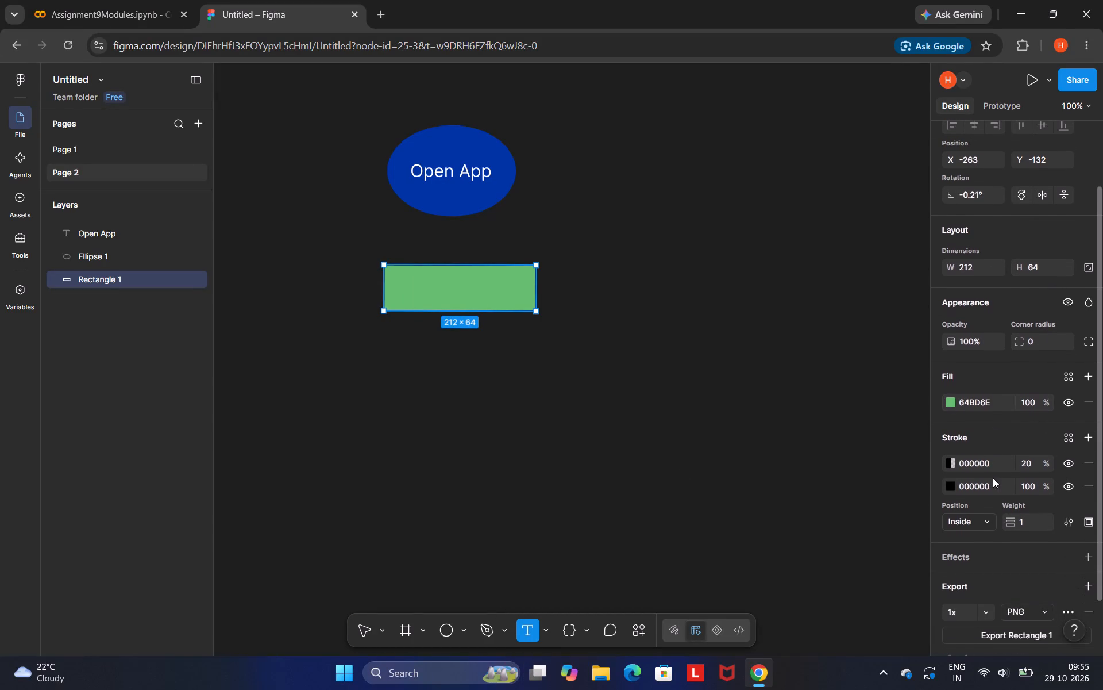
left_click(430, 285)
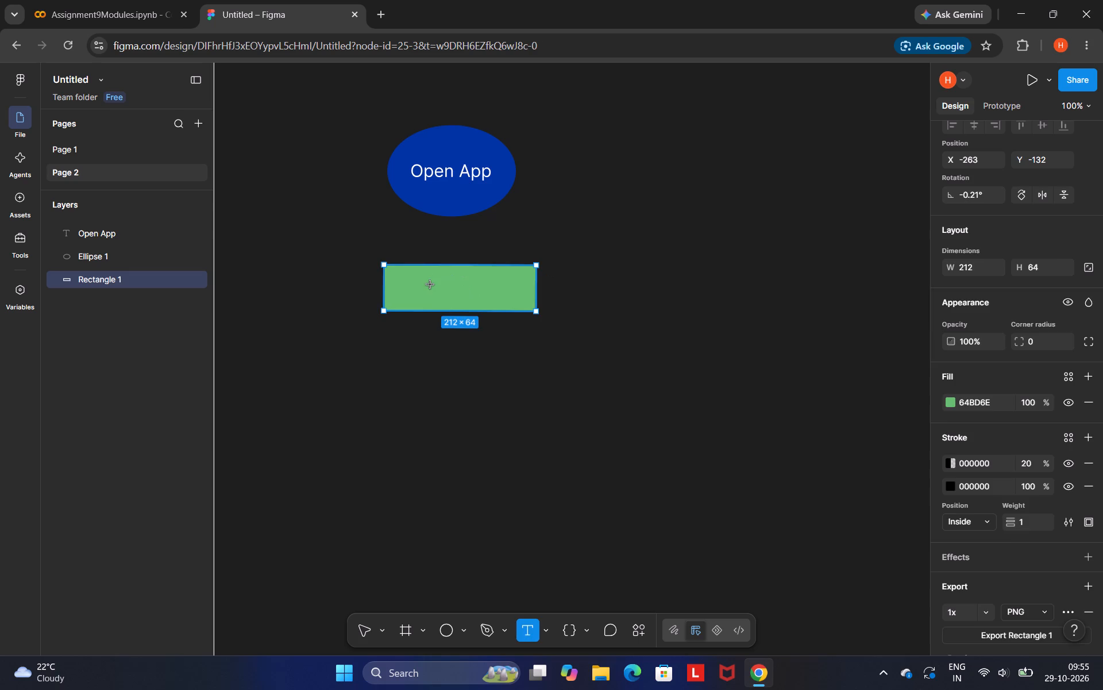
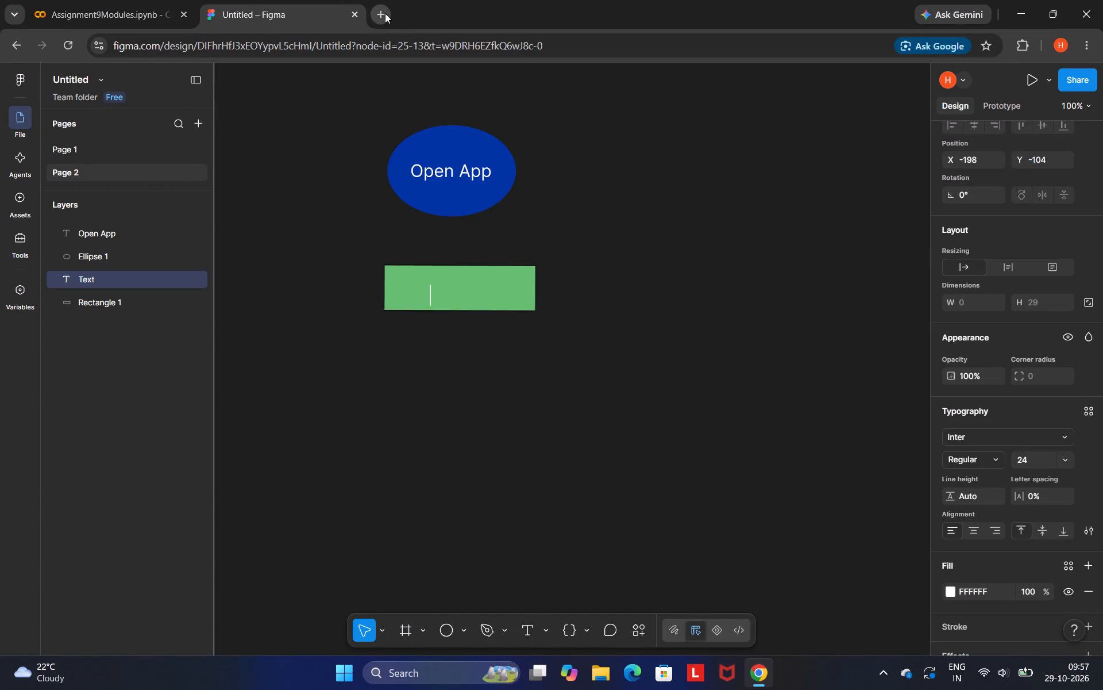
Close the Assignment9Modules.ipynb notebook in the browser, keeping the Untitled Figma file open.
left_click(105, 0)
left_click(306, 0)
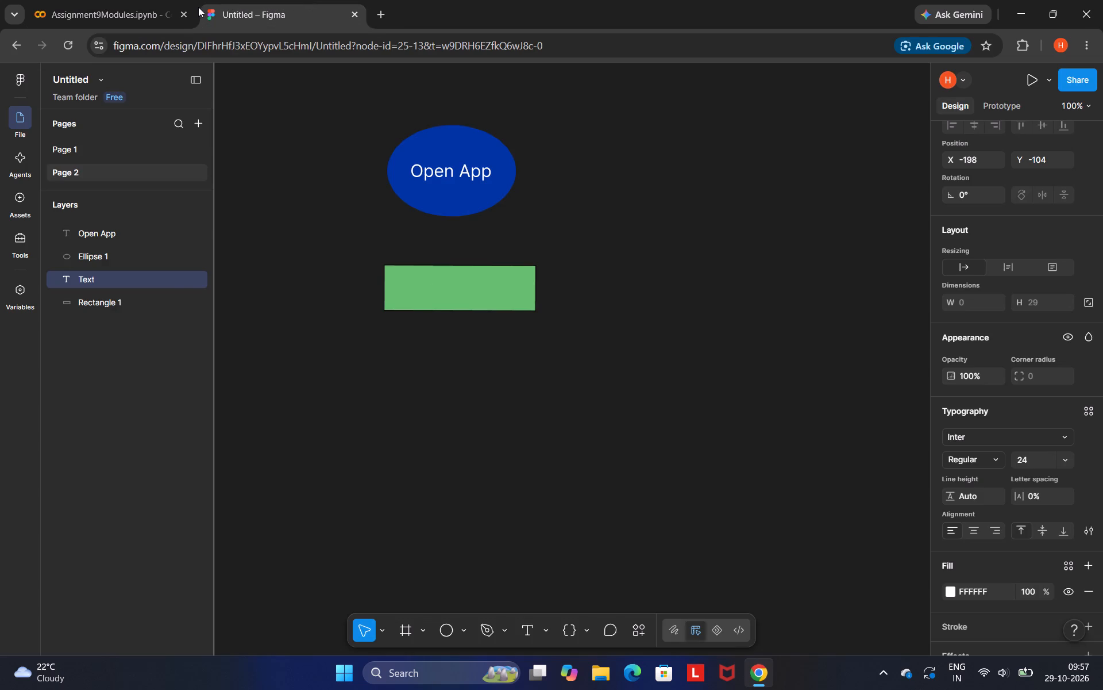
left_click(190, 16)
left_click(303, 0)
left_click(183, 14)
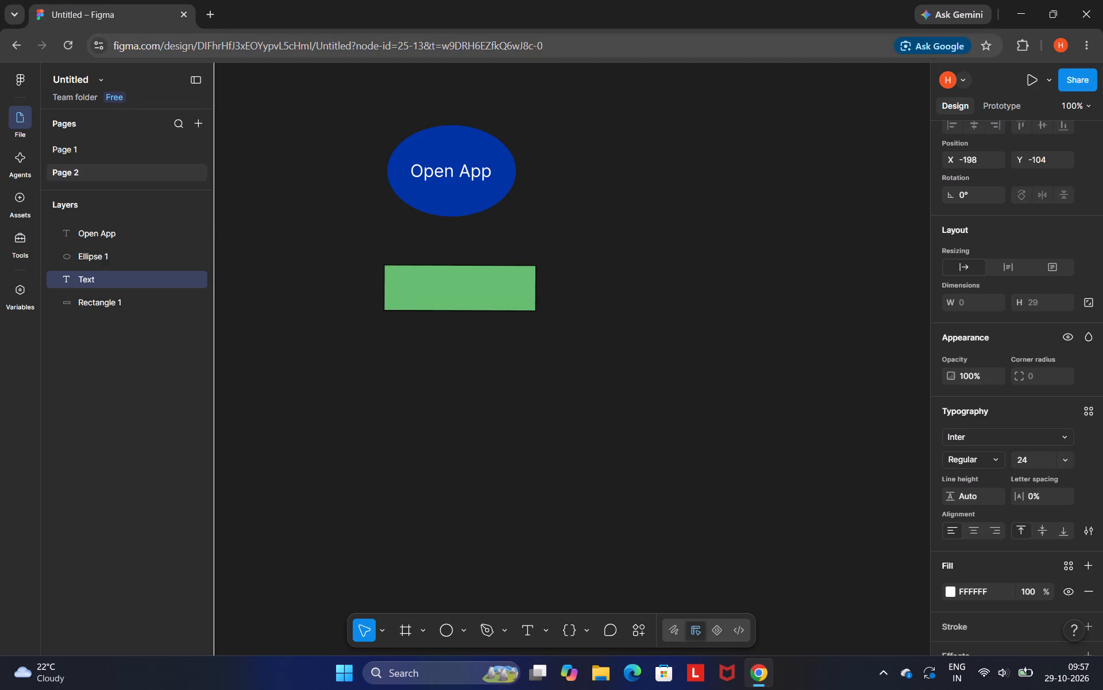
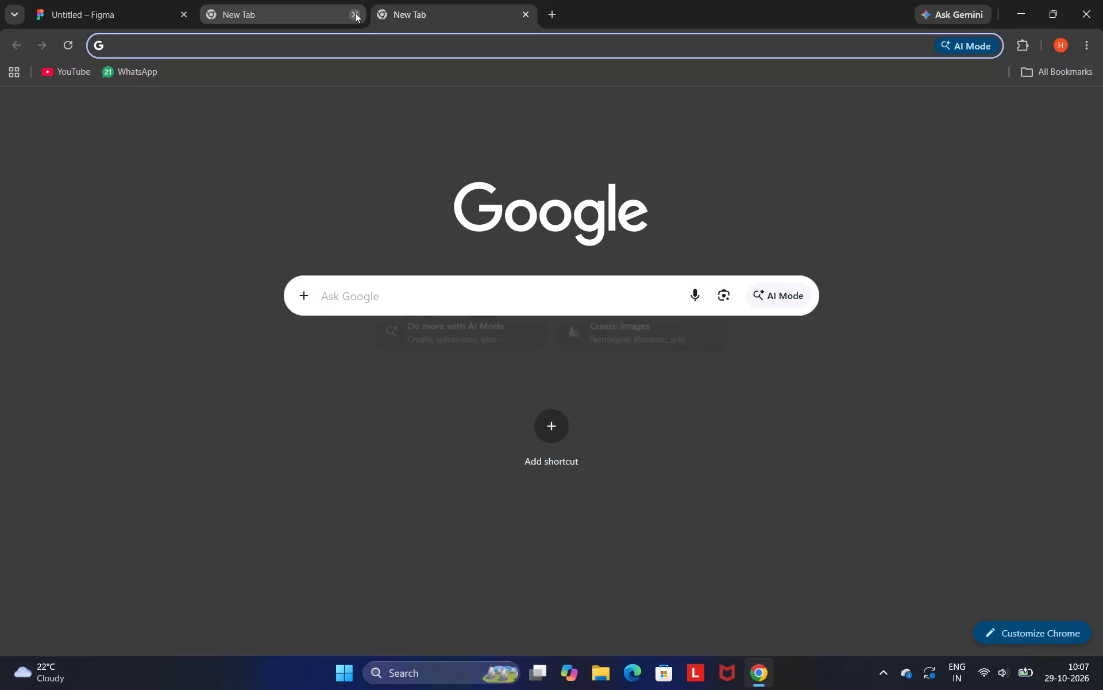
Close the extra empty tab, search the web for "ntes pnr", and open the Indian Railways PNR Enquiry result.
left_click(355, 13)
left_click(306, 41)
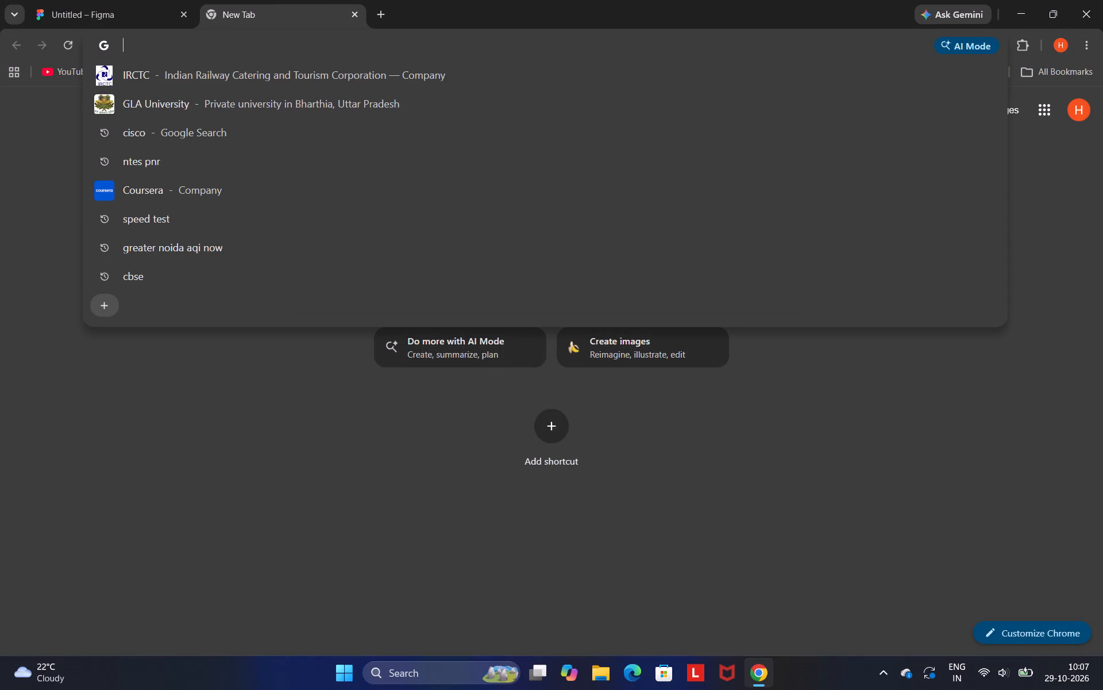
left_click(268, 164)
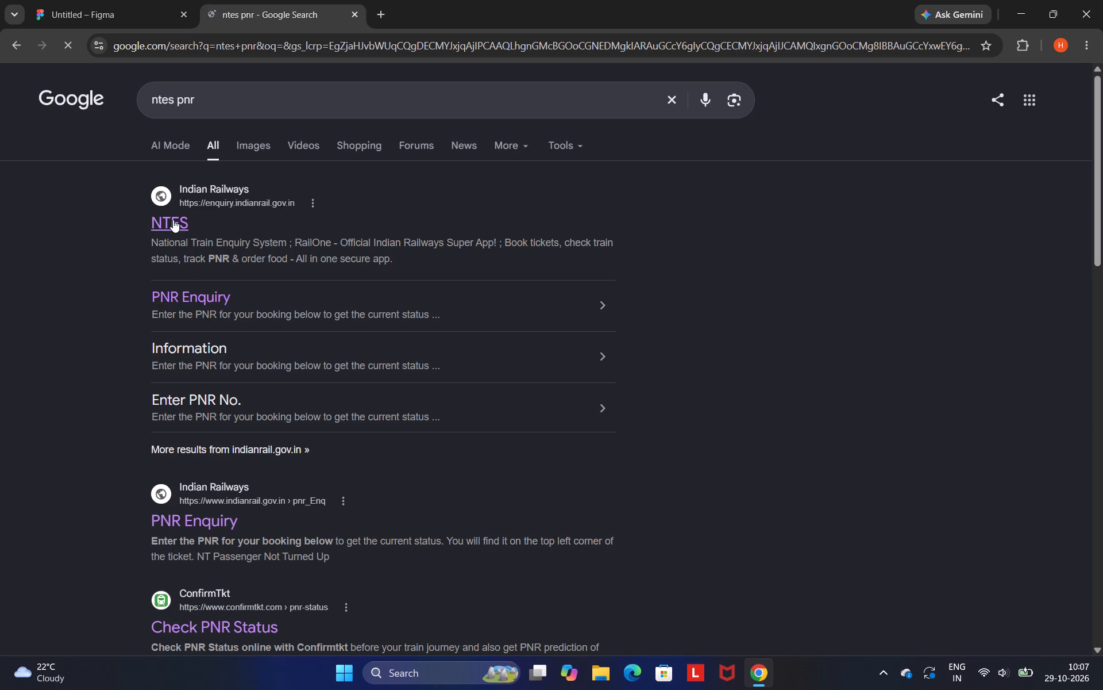
left_click(222, 521)
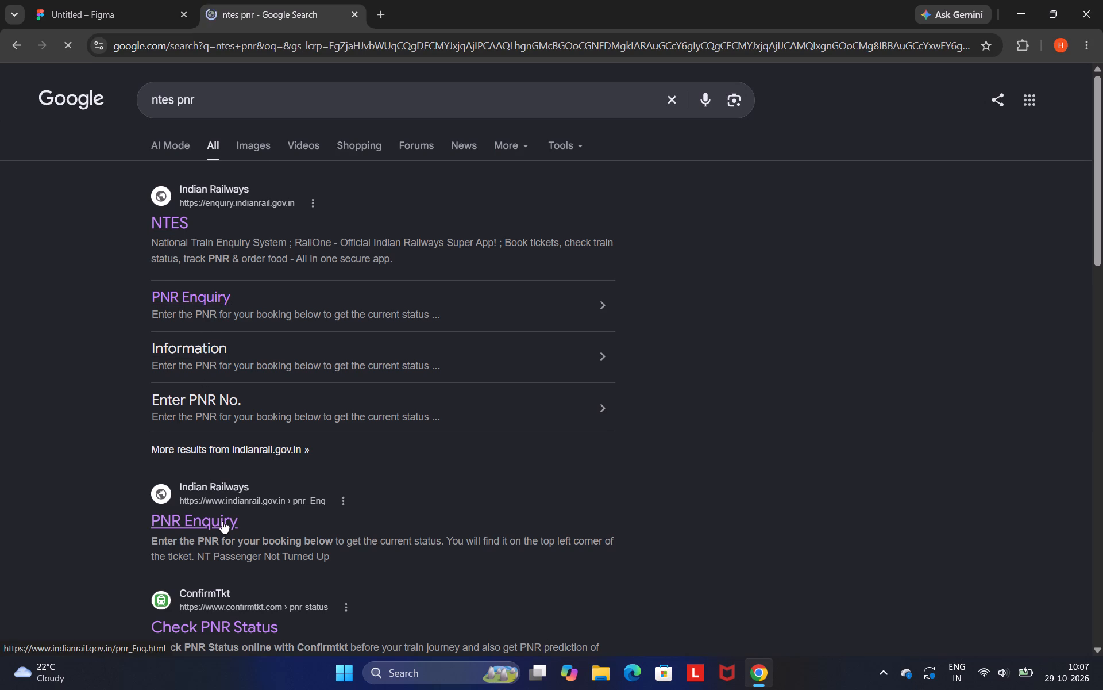
Return to the Untitled Figma file and label the green rectangle "Login/SignUp", placing the text inside it at about X -226, Y -114.
left_click(98, 0)
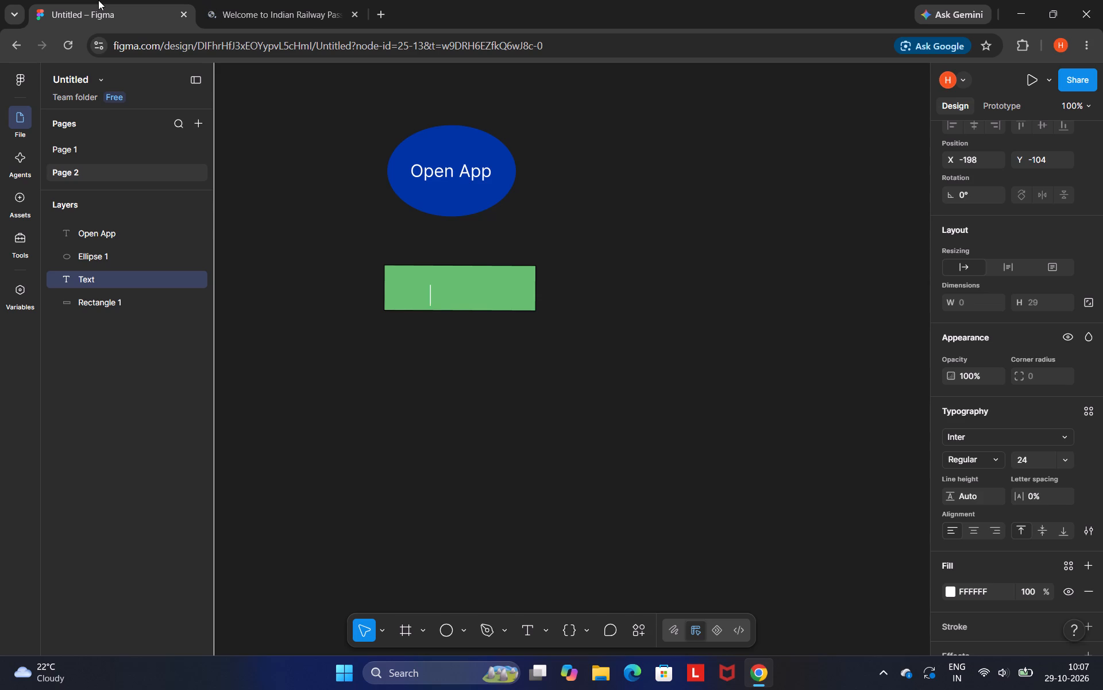
key("shift+l")
type("og")
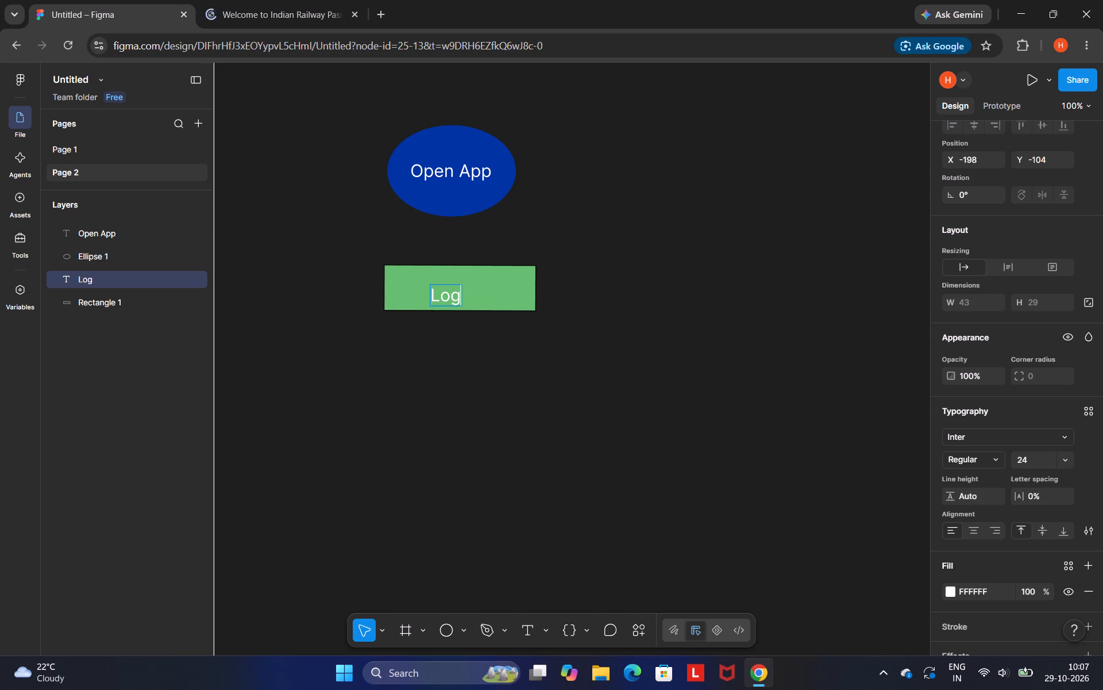
type("in")
key("slash")
key("shift+s")
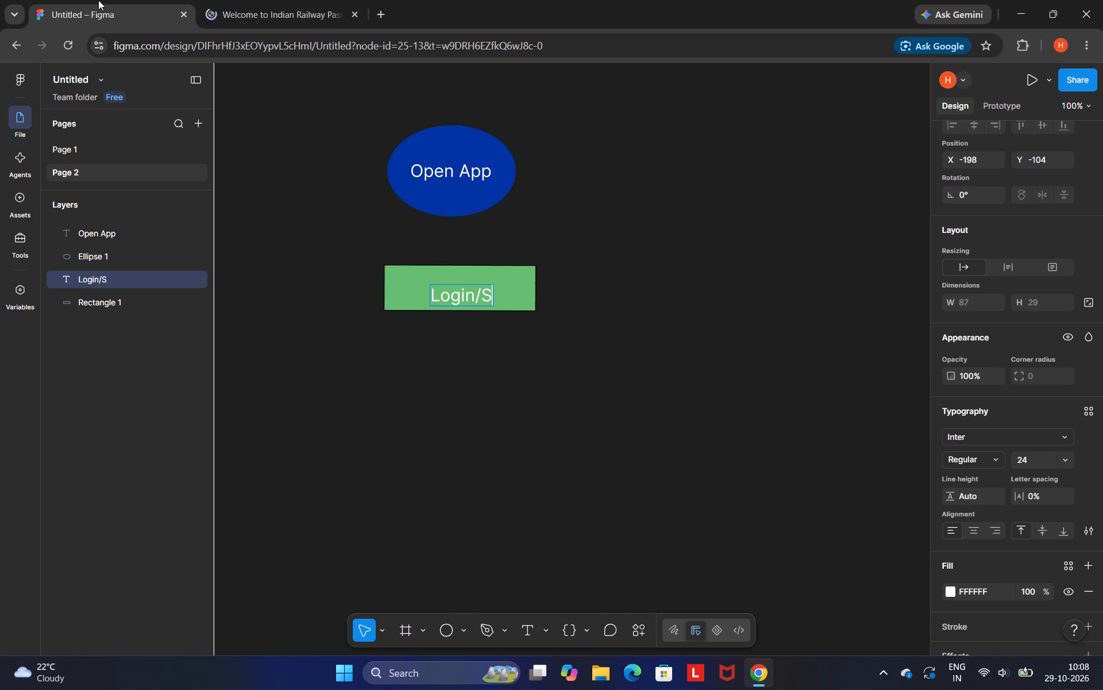
type("ignU")
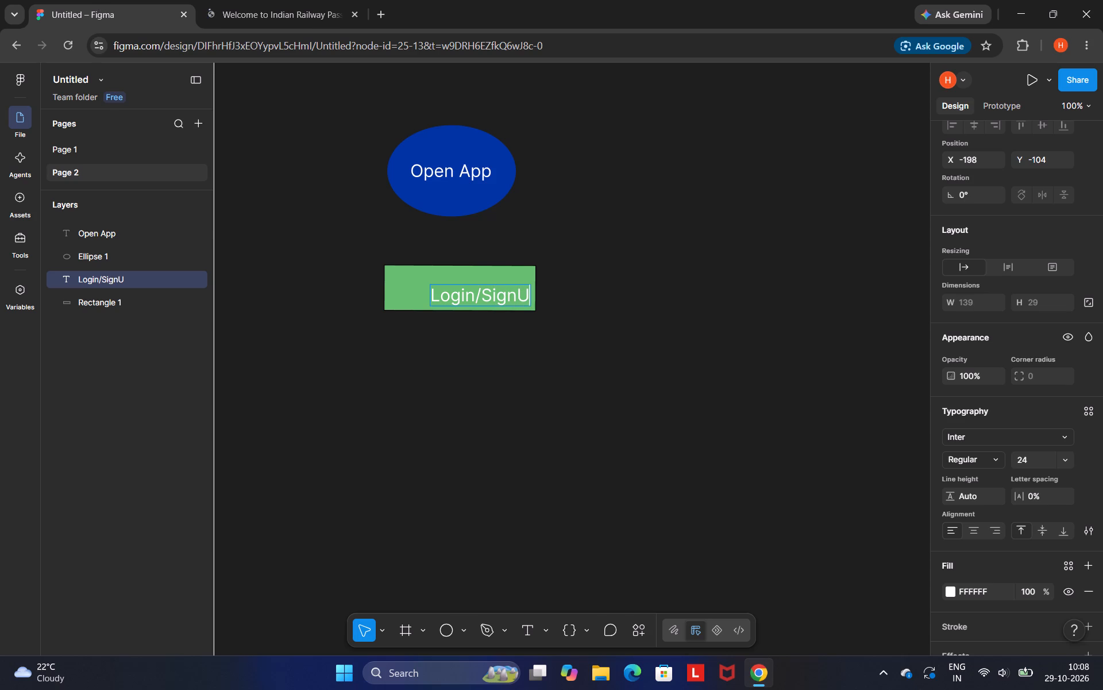
key("p")
left_click(521, 364)
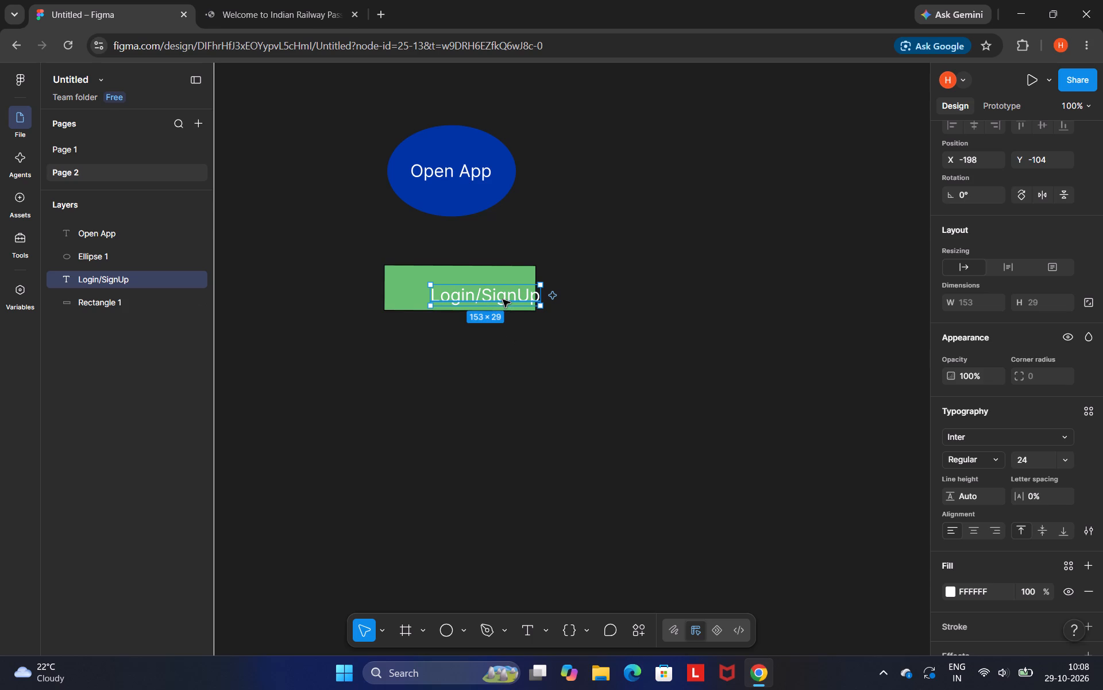
left_click_drag(503, 300, 483, 292)
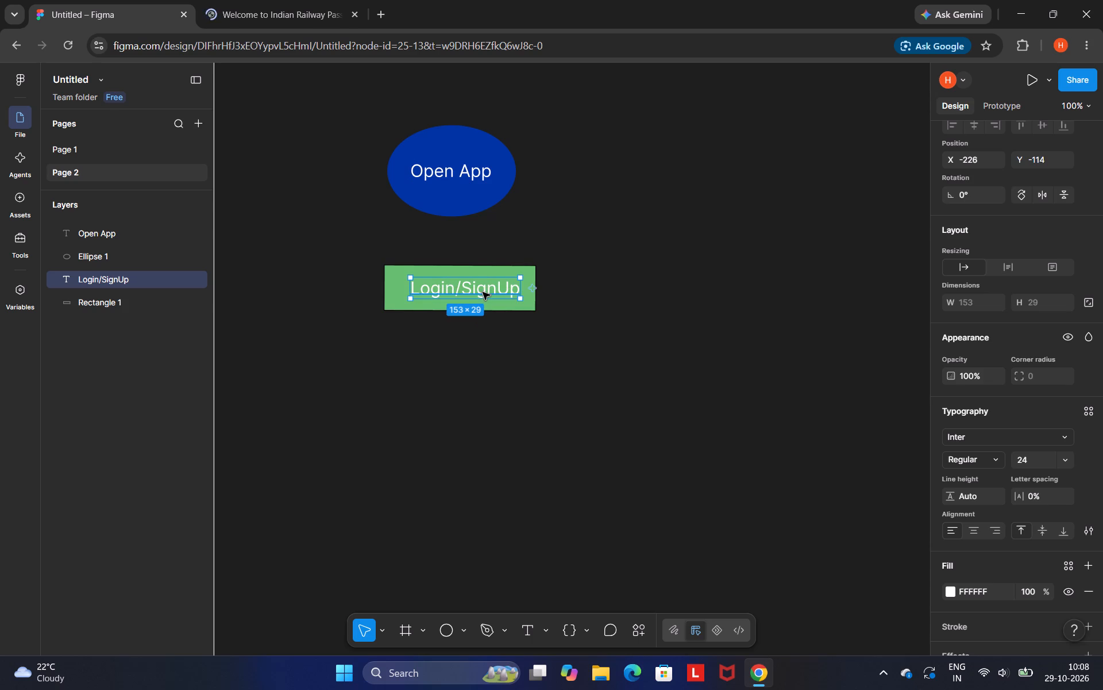
left_click(504, 373)
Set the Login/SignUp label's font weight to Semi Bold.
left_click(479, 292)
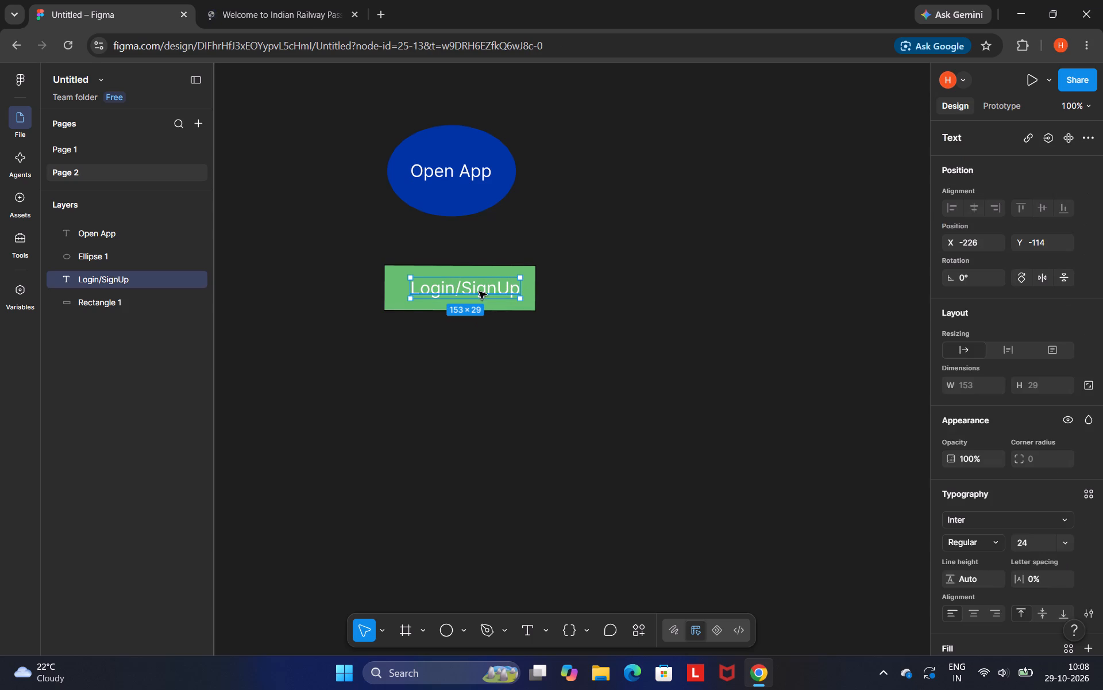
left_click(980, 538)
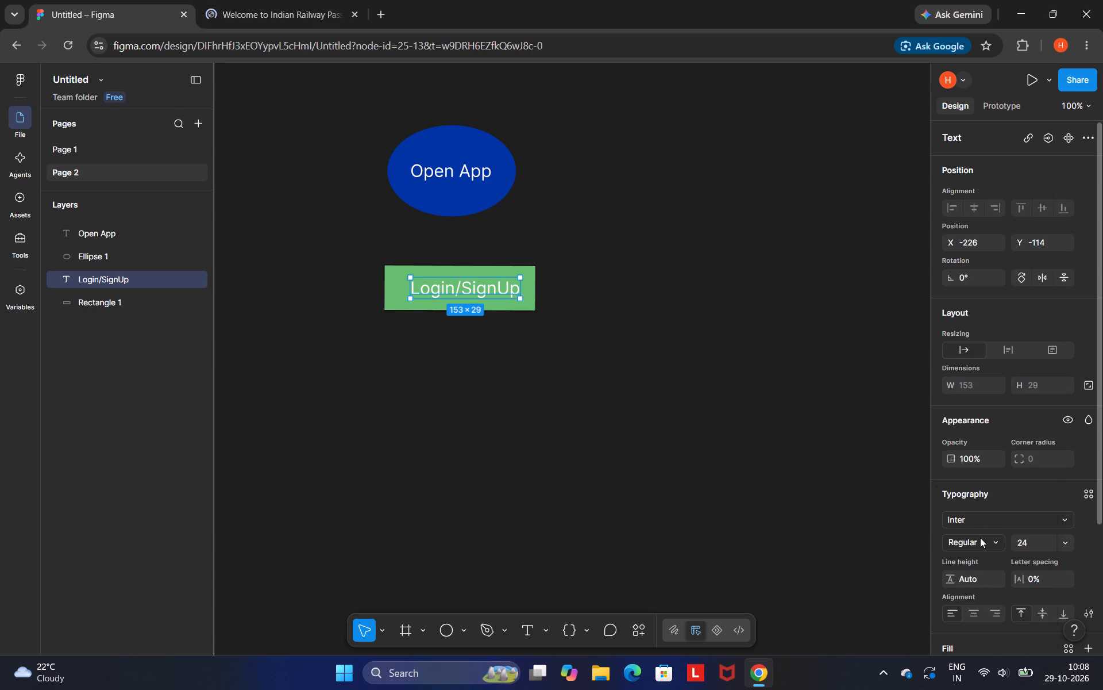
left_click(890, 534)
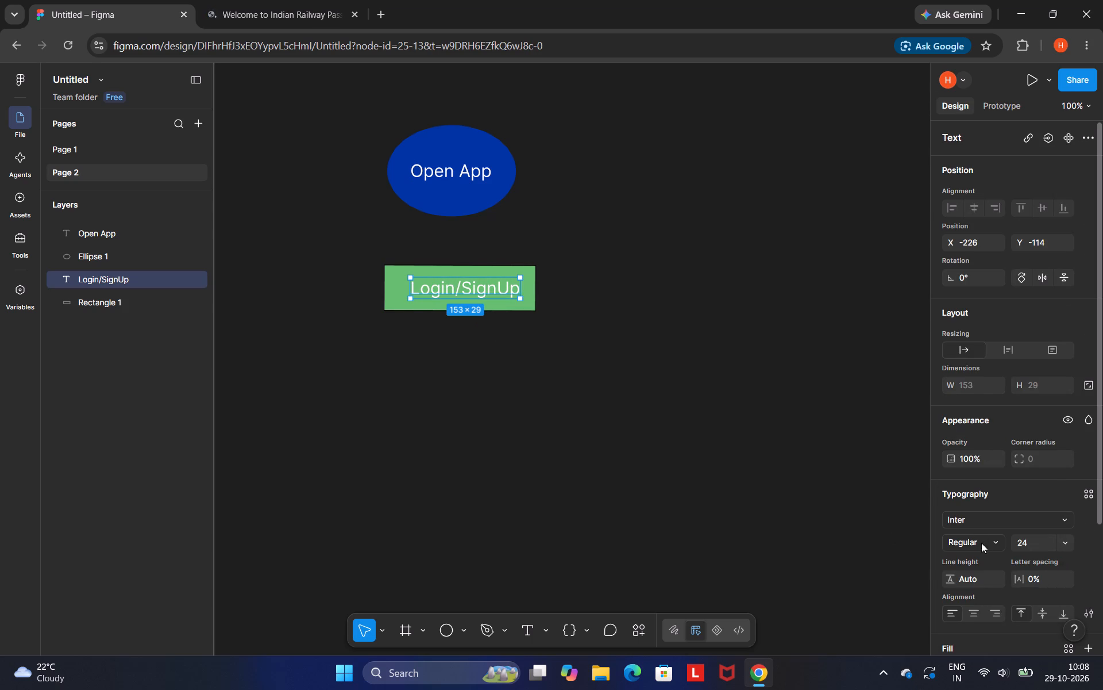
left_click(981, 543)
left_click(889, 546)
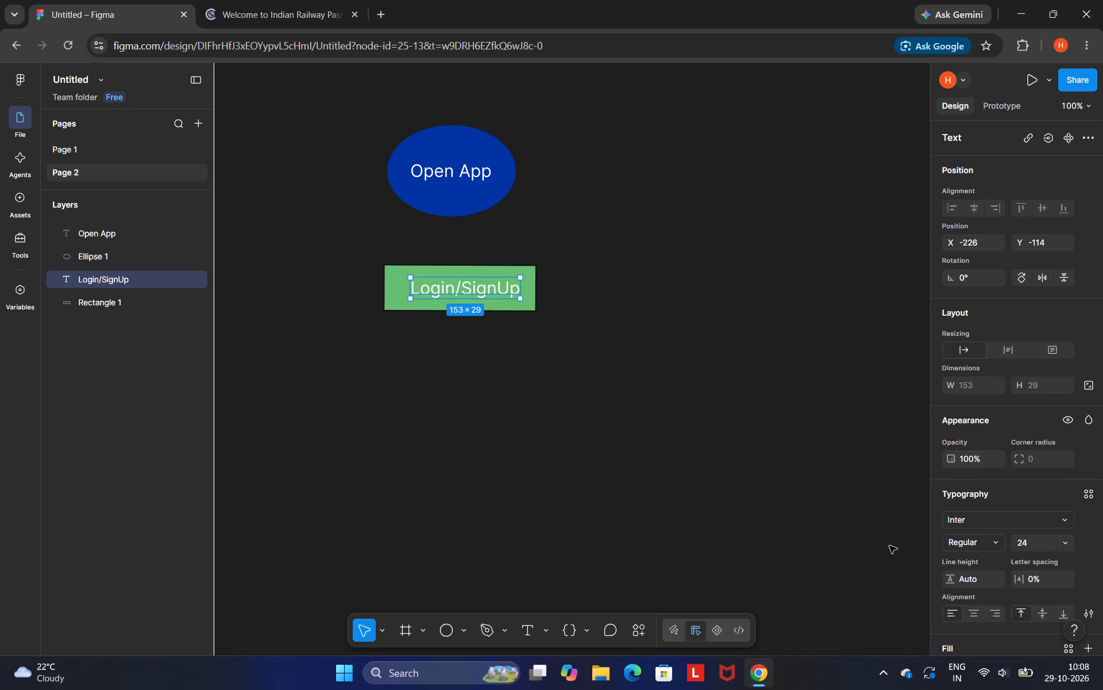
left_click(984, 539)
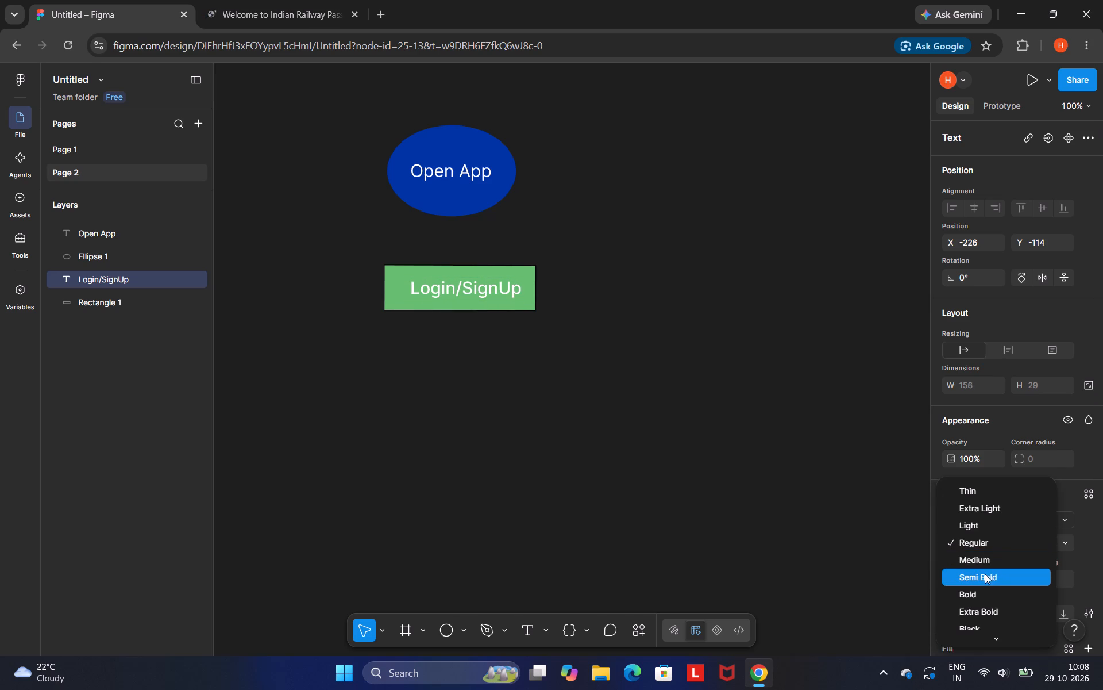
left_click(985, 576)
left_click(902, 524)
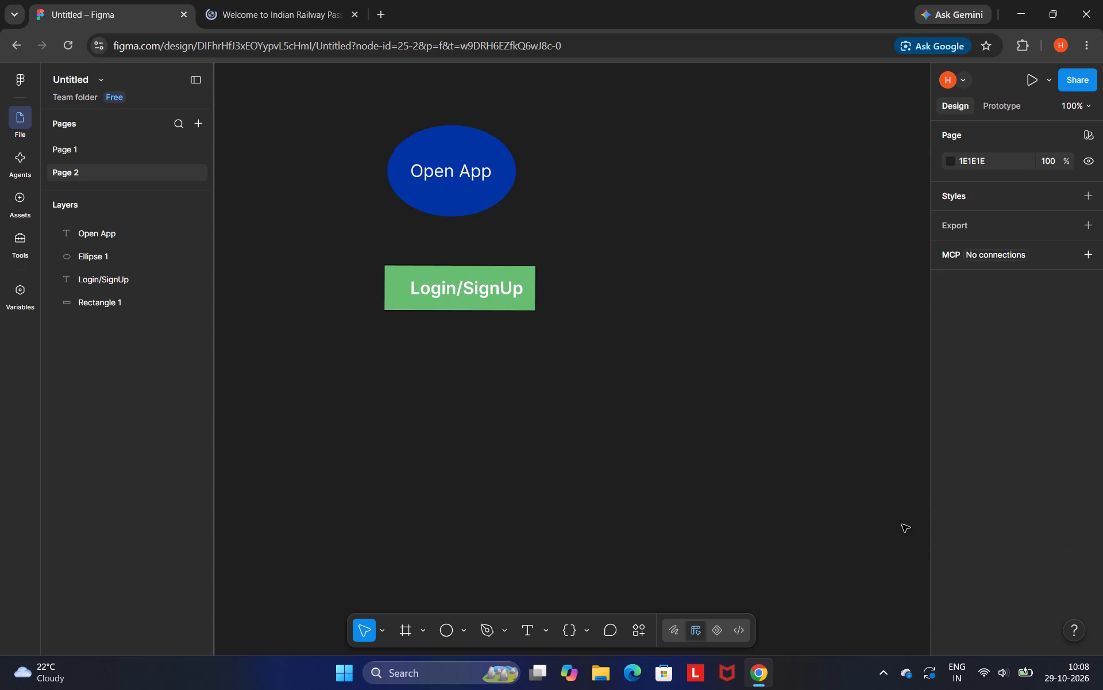
Center the Login/SignUp label horizontally in the green rectangle, at about X -236, Y -114.
left_click_drag(506, 286, 501, 287)
left_click(575, 342)
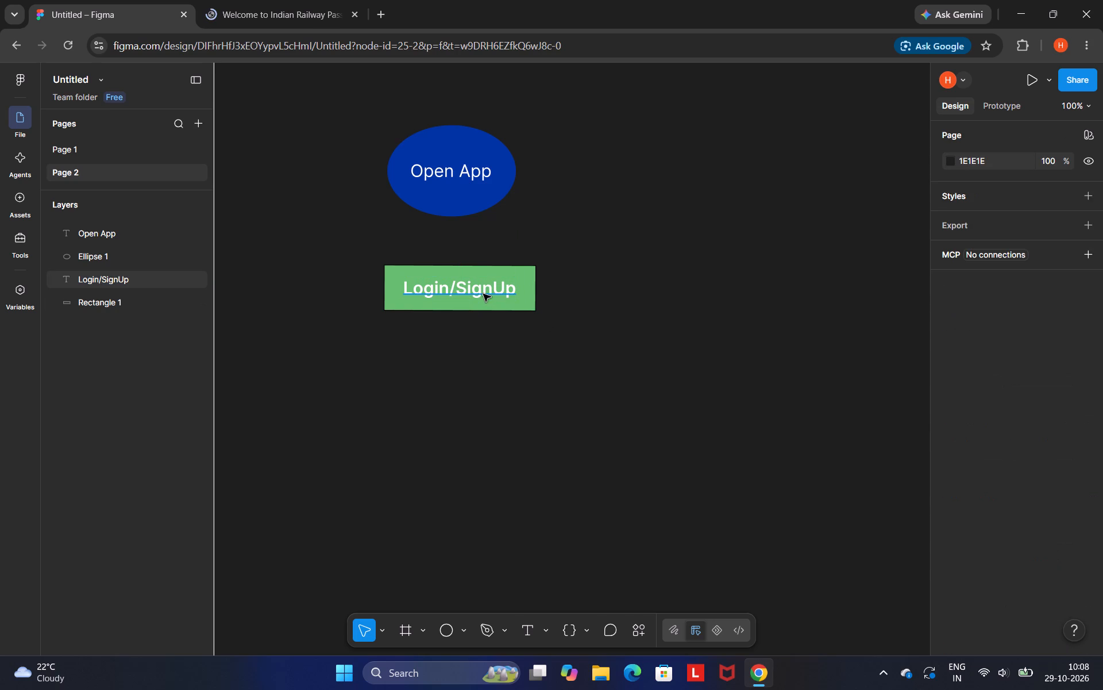
Set the Login/SignUp label's font weight to Bold.
left_click(482, 293)
left_click(988, 540)
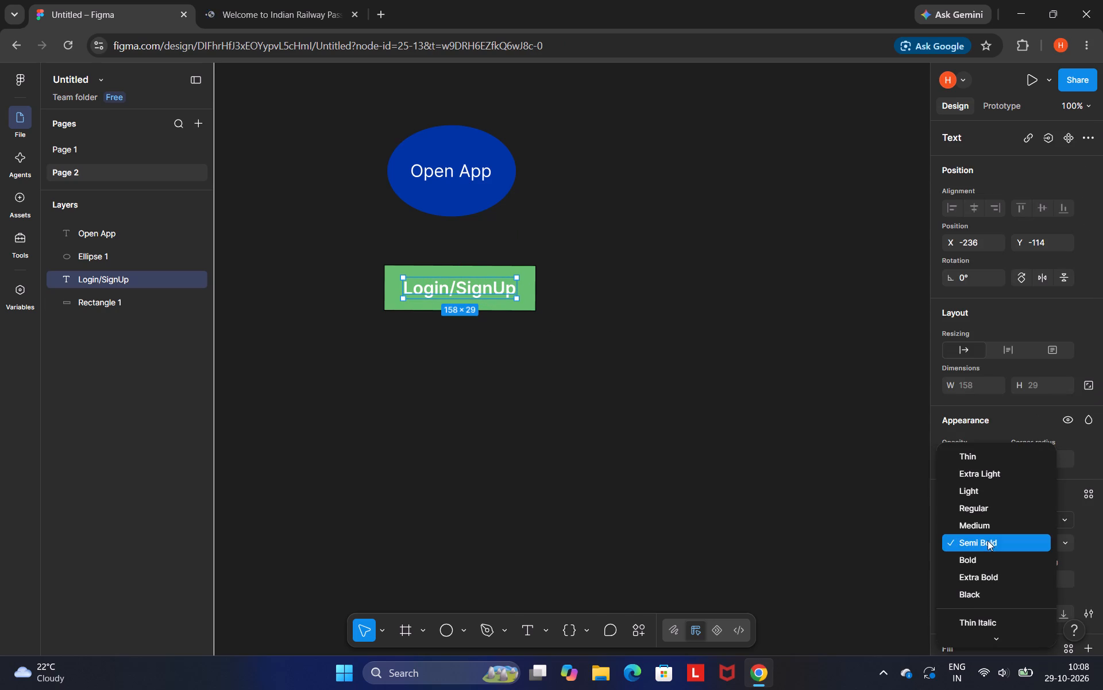
left_click(984, 561)
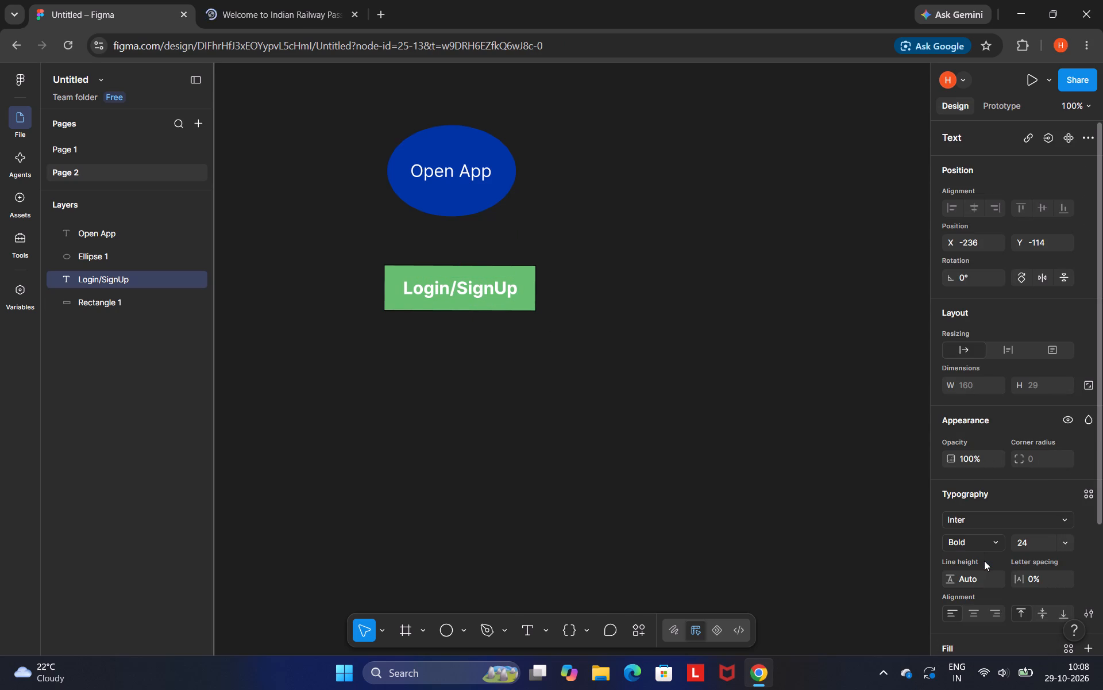
Set the Open App label's font weight to Extra Bold.
left_click(442, 171)
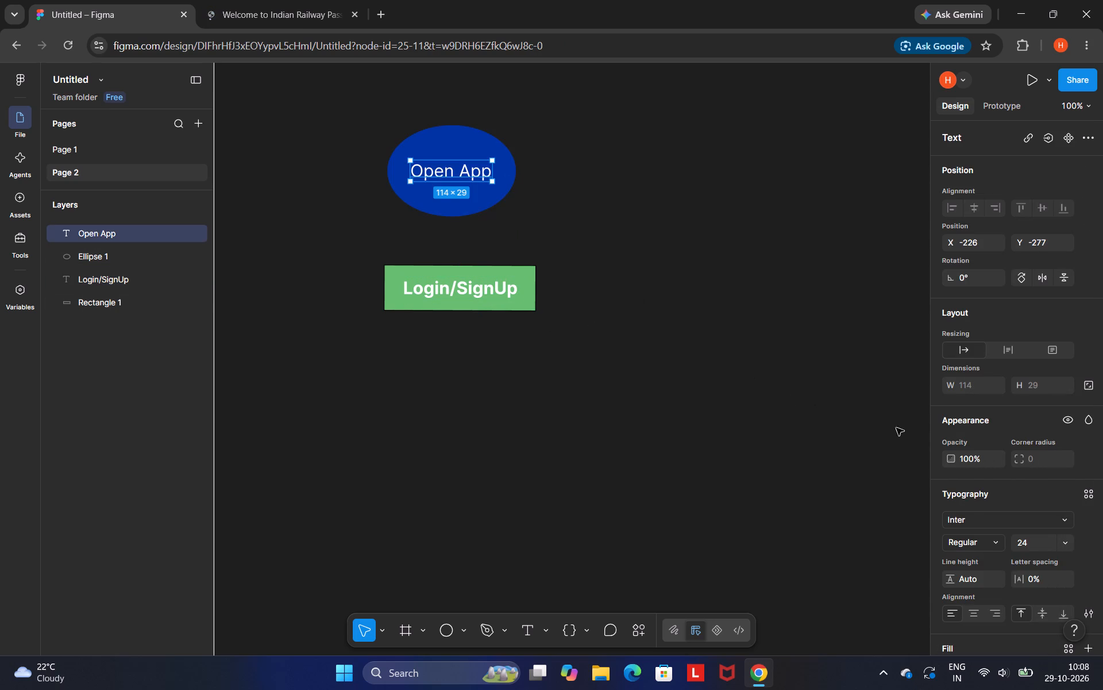
left_click(969, 541)
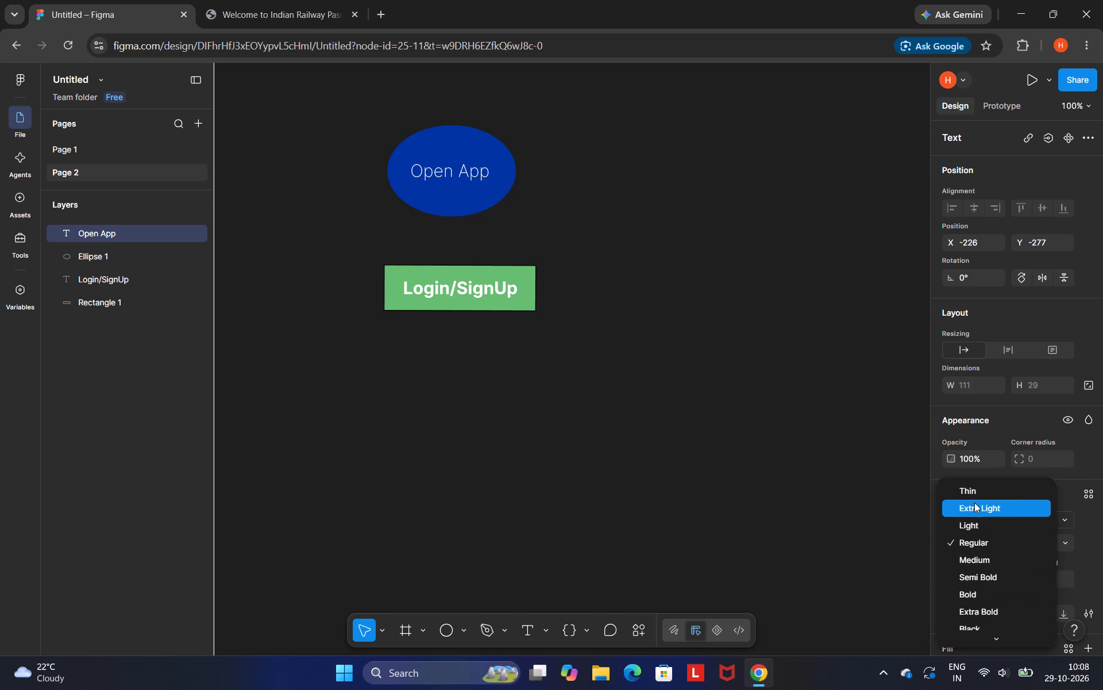
left_click(982, 612)
left_click(749, 403)
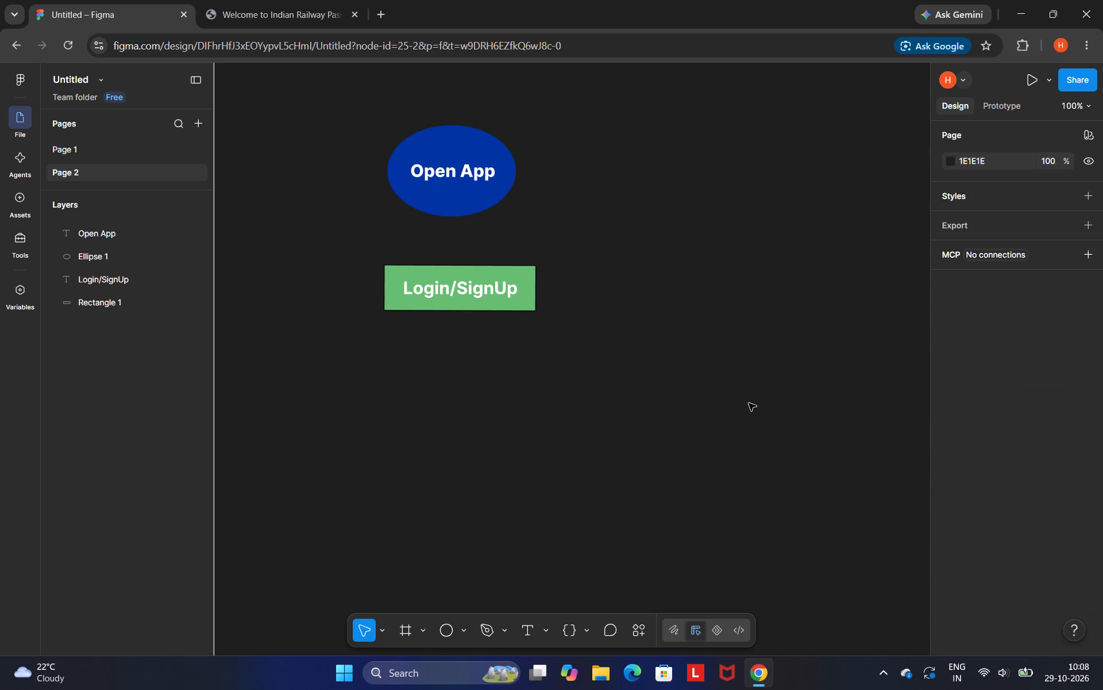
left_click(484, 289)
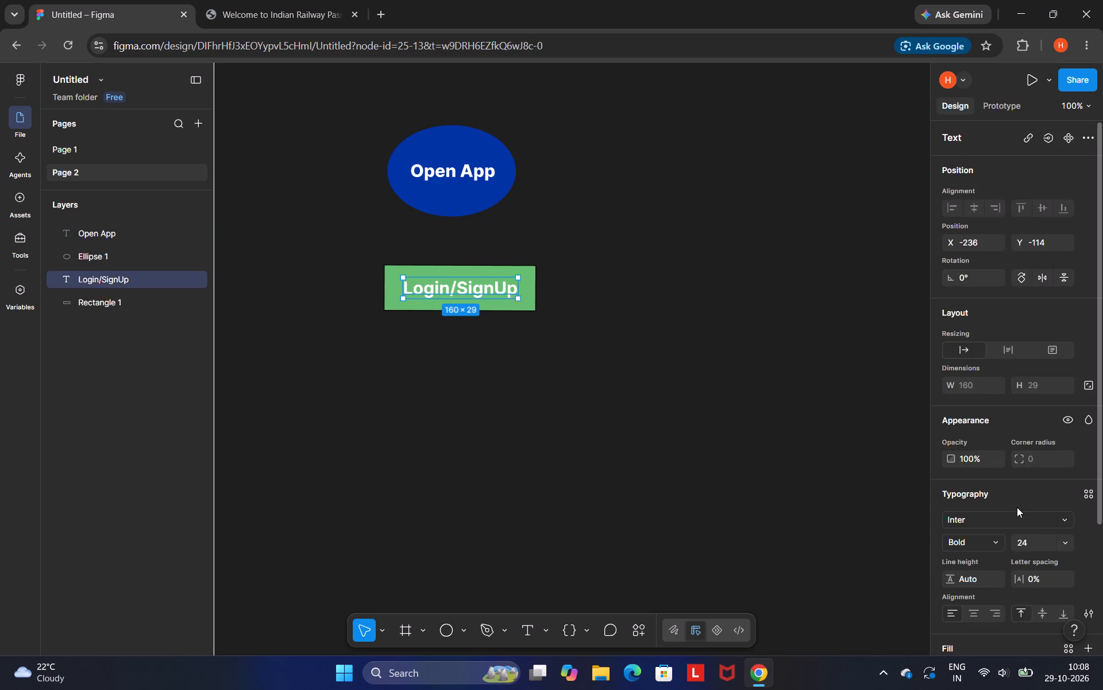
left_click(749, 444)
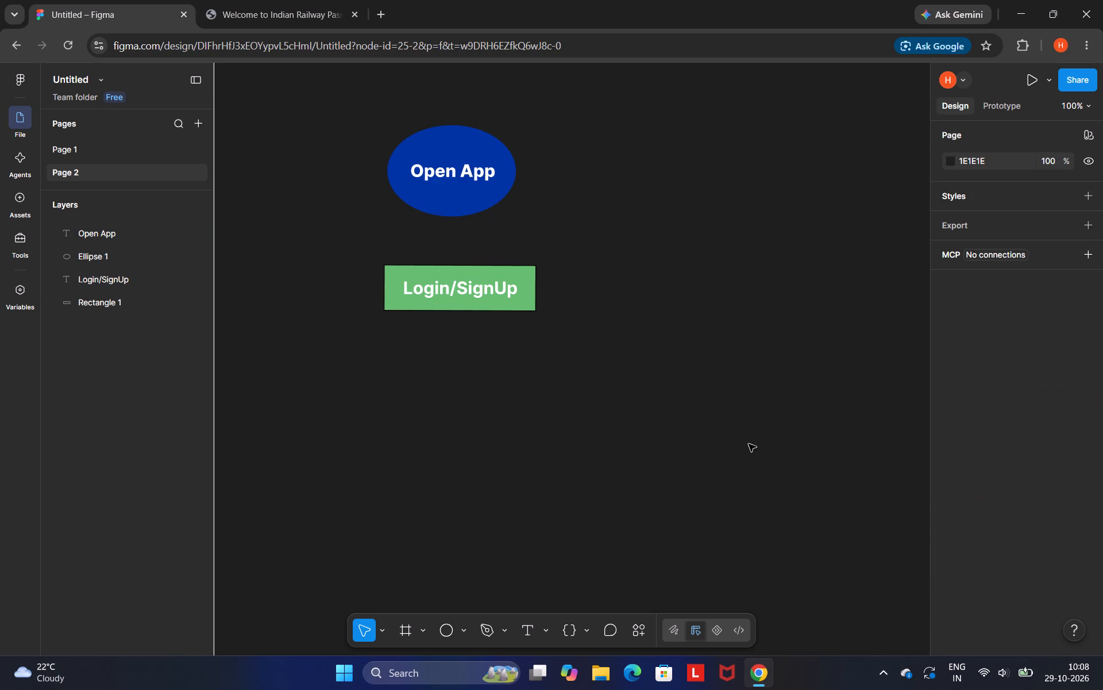
Draw a near-vertical arrow from the bottom of the Open App ellipse to the top edge of the Login/SignUp rectangle.
scroll(672, 333, "down", 1)
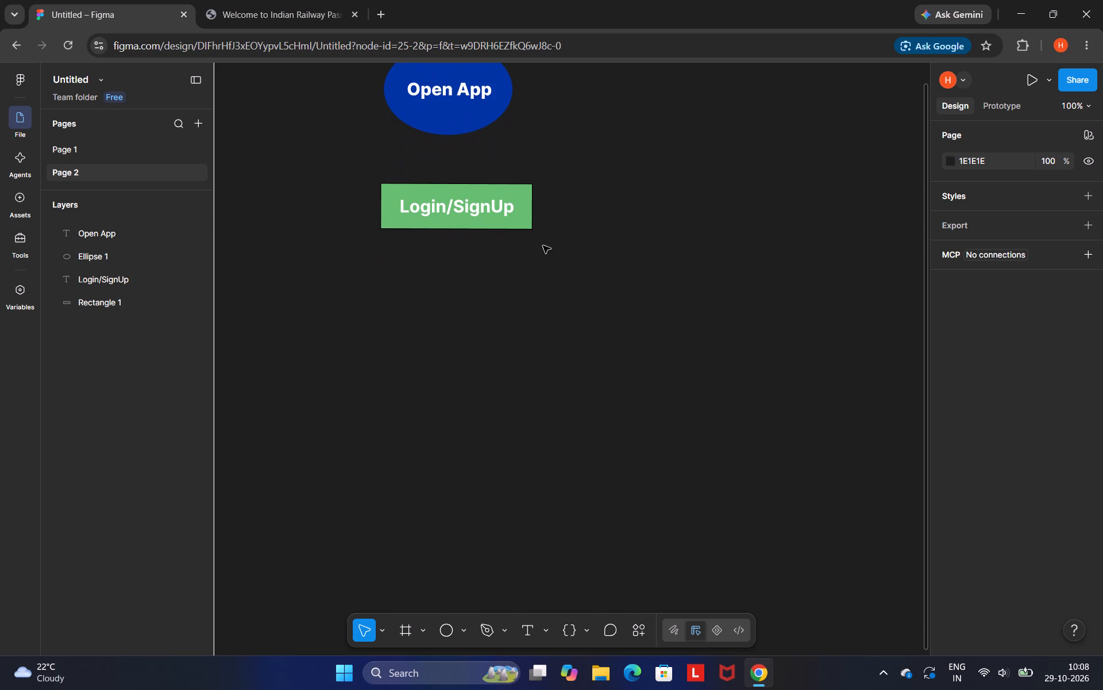
left_click(460, 627)
left_click(510, 519)
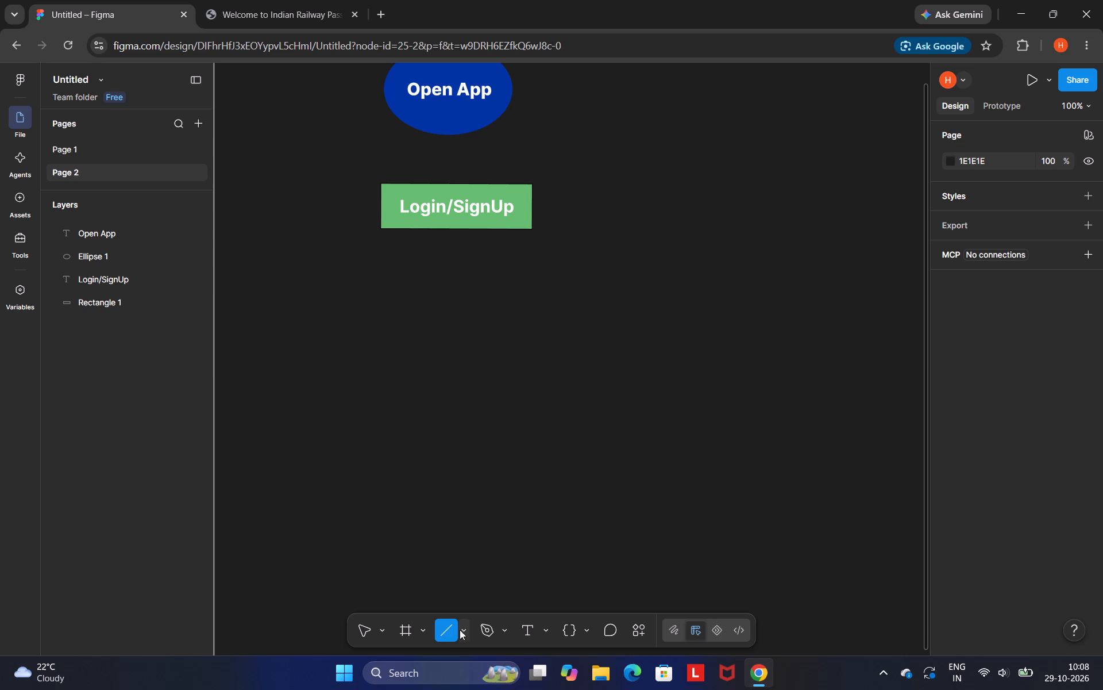
left_click(463, 629)
left_click(524, 539)
left_click_drag(448, 136, 448, 148)
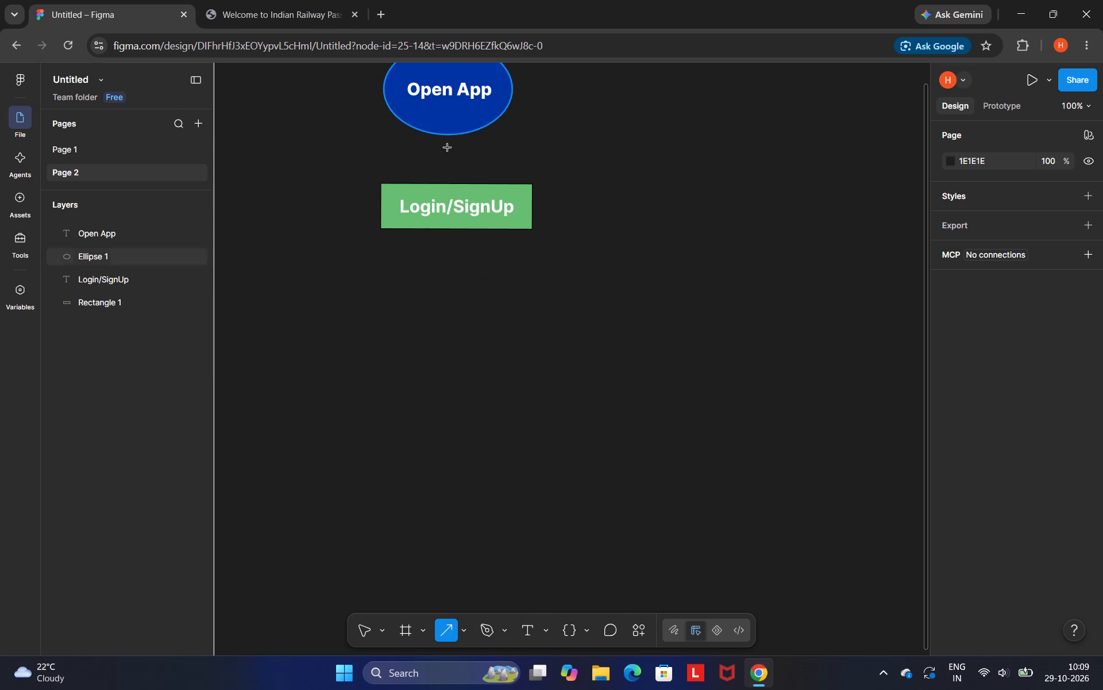
left_click_drag(448, 148, 452, 183)
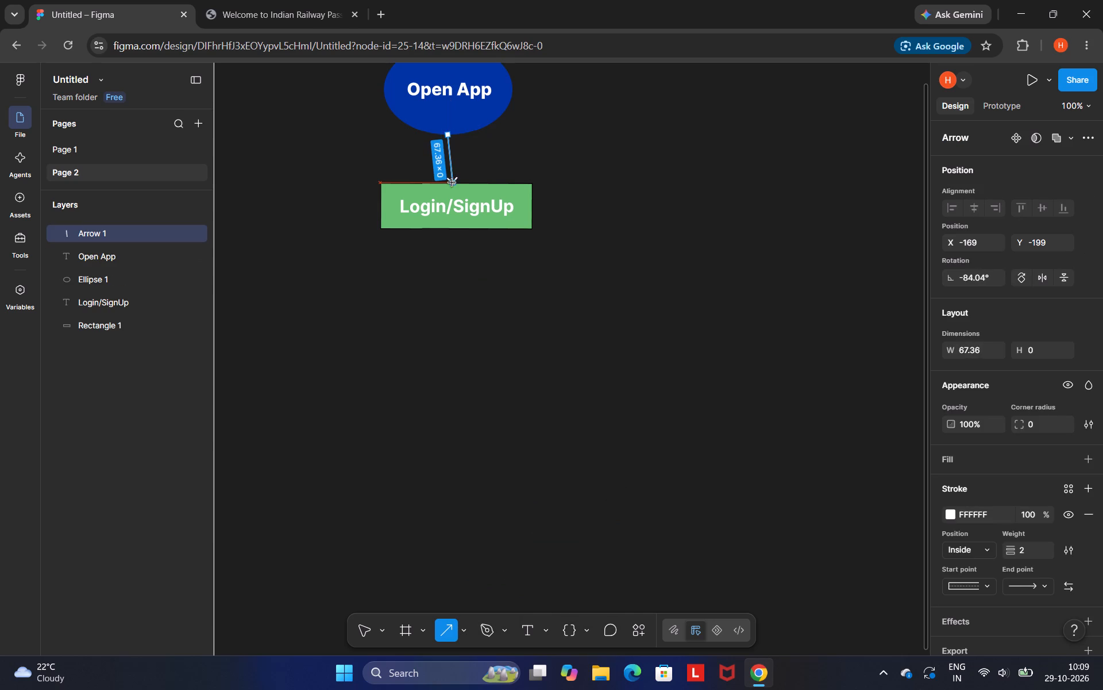
left_click_drag(452, 183, 449, 182)
left_click(511, 168)
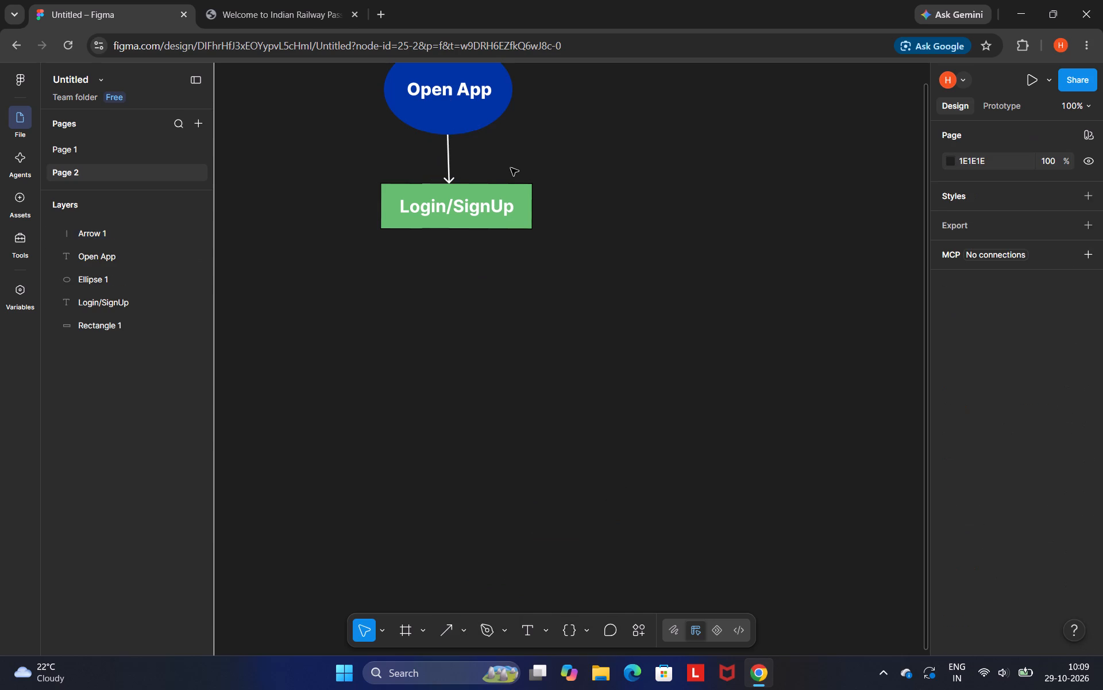
Move the green rectangle straight down, away from the arrow tip and centered under the ellipse, to about X -273, Y -85.
left_click_drag(510, 222, 510, 224)
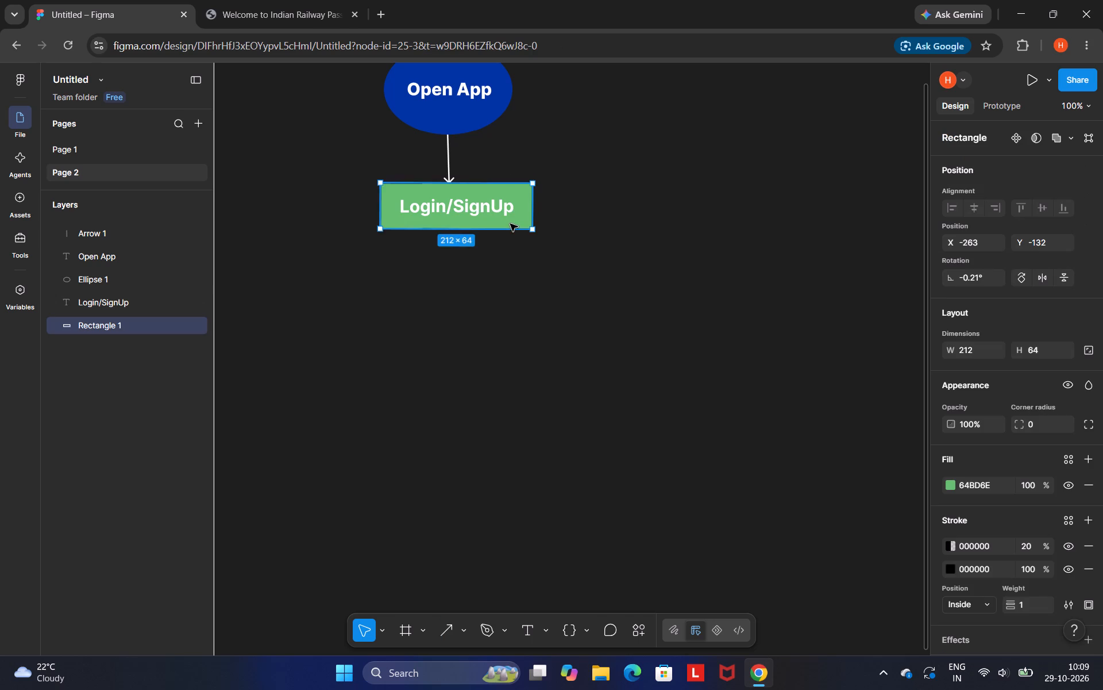
left_click_drag(510, 224, 507, 245)
left_click(477, 214)
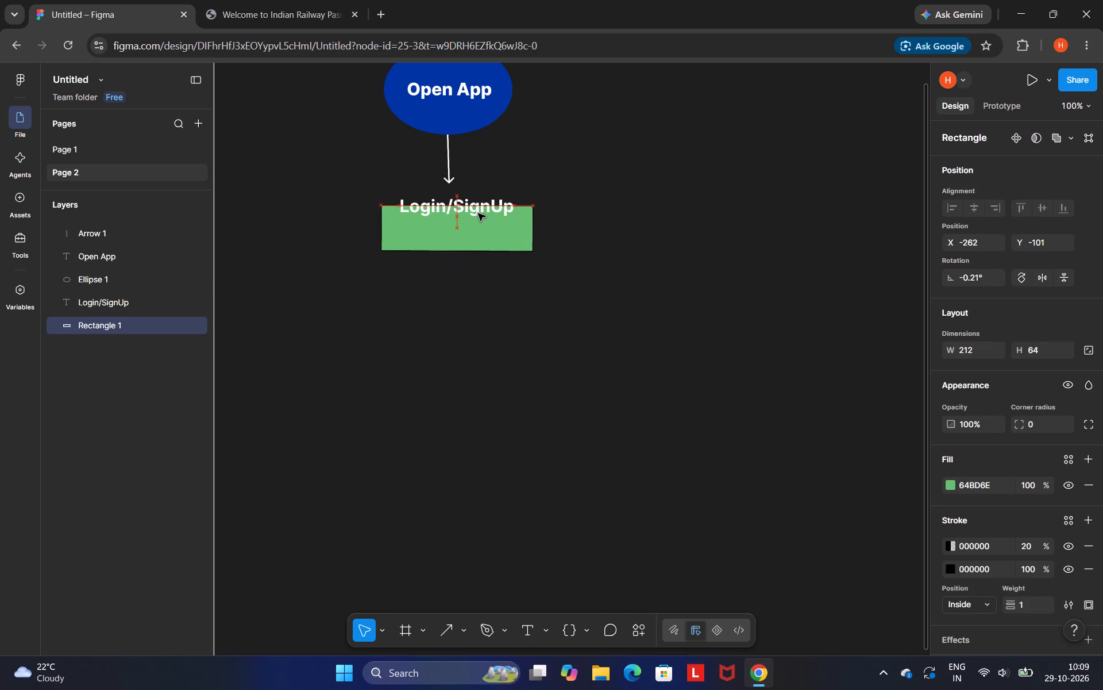
left_click(475, 211)
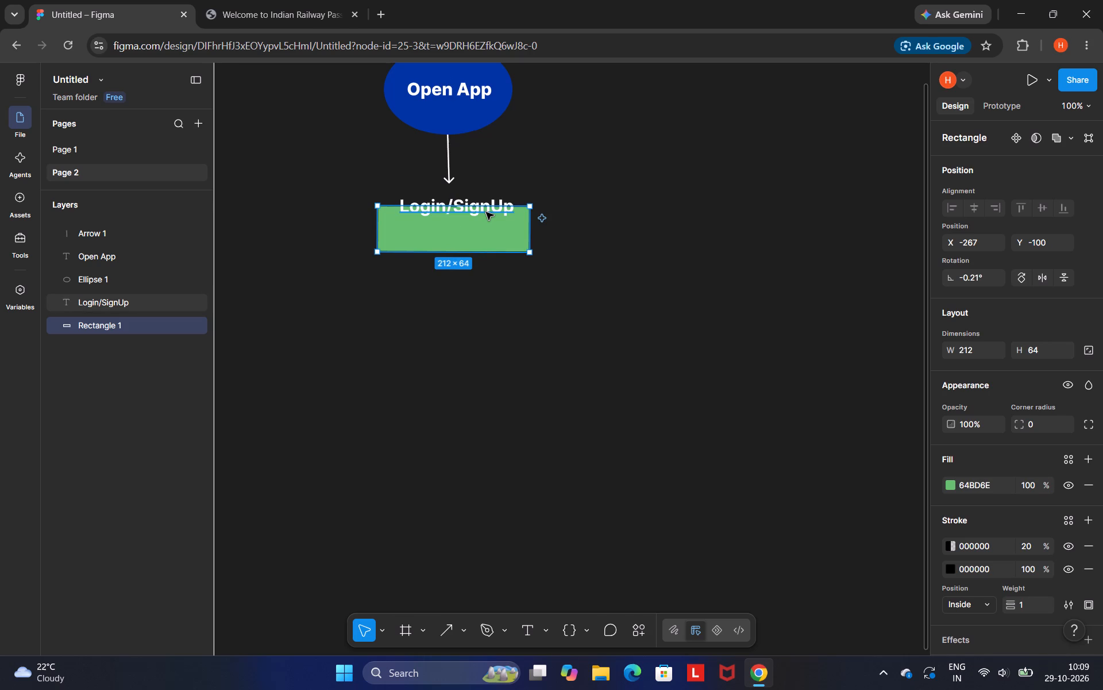
left_click_drag(486, 212, 481, 220)
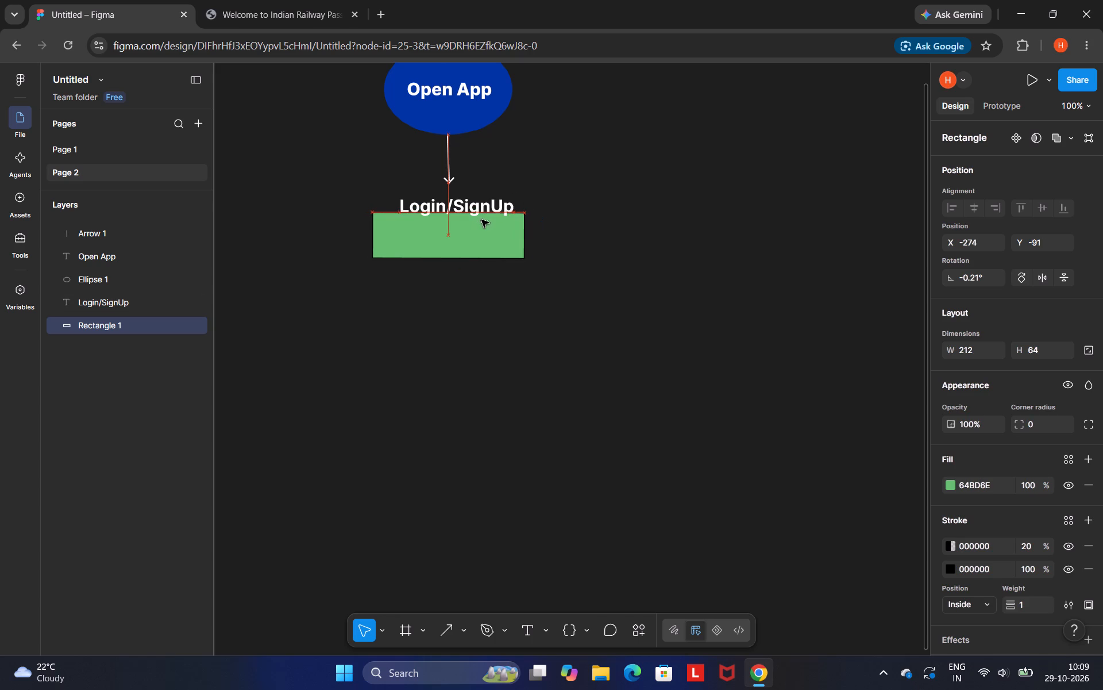
left_click_drag(481, 220, 482, 223)
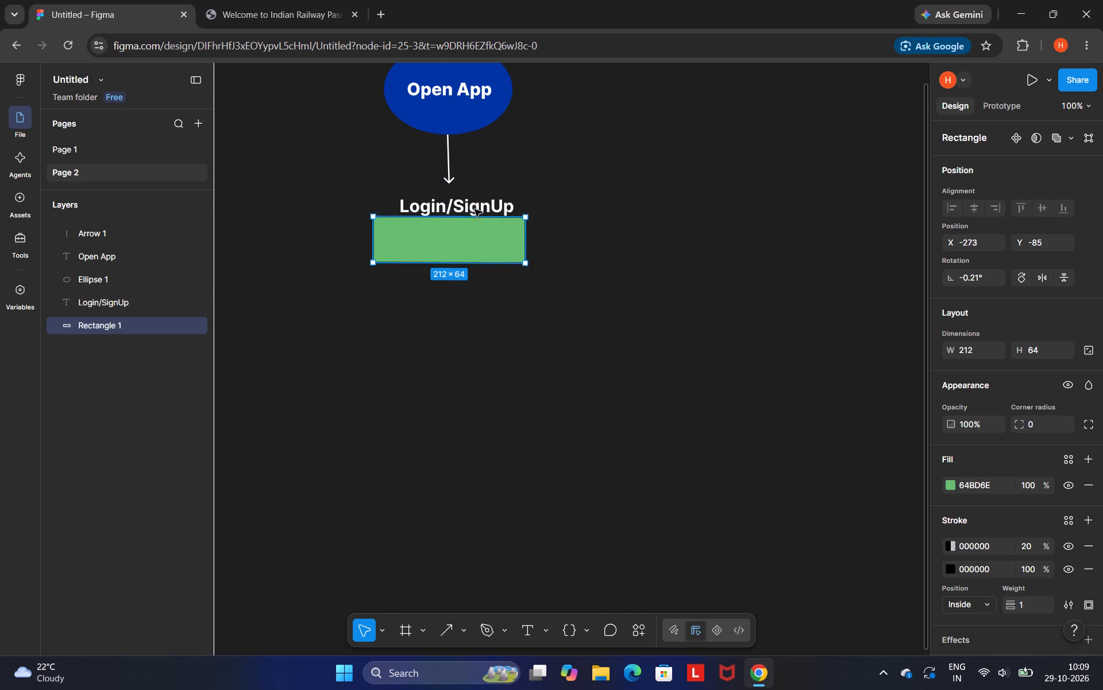
Move the Login/SignUp label down into the green rectangle, centered horizontally and vertically on it.
left_click_drag(473, 203, 467, 232)
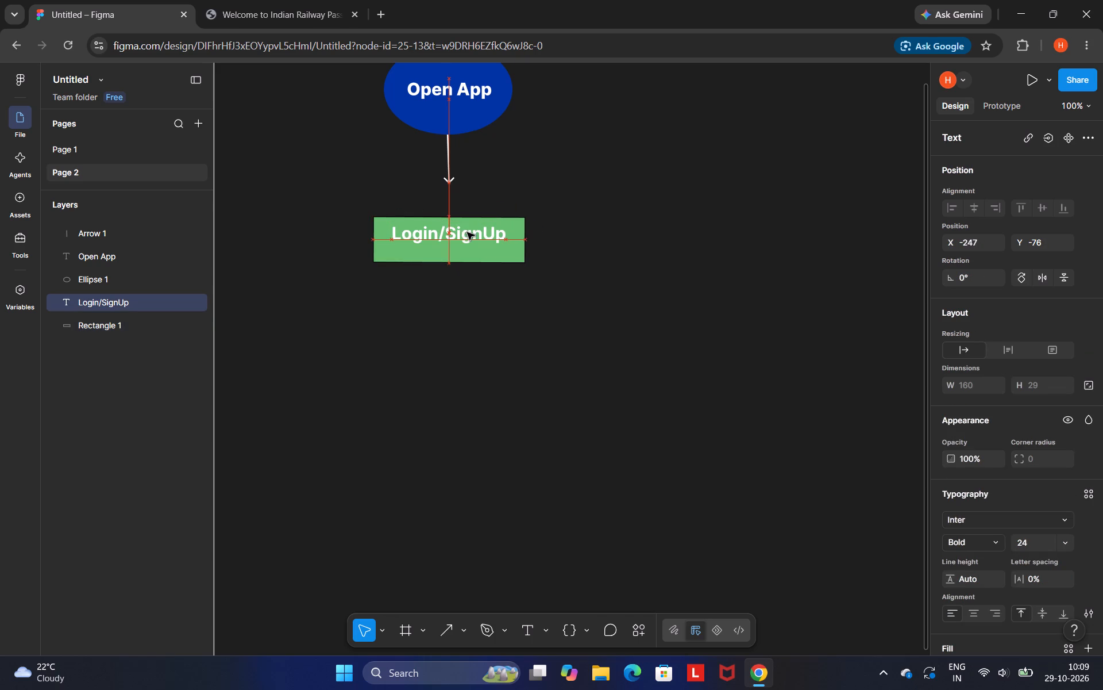
left_click_drag(467, 232, 466, 234)
left_click(601, 267)
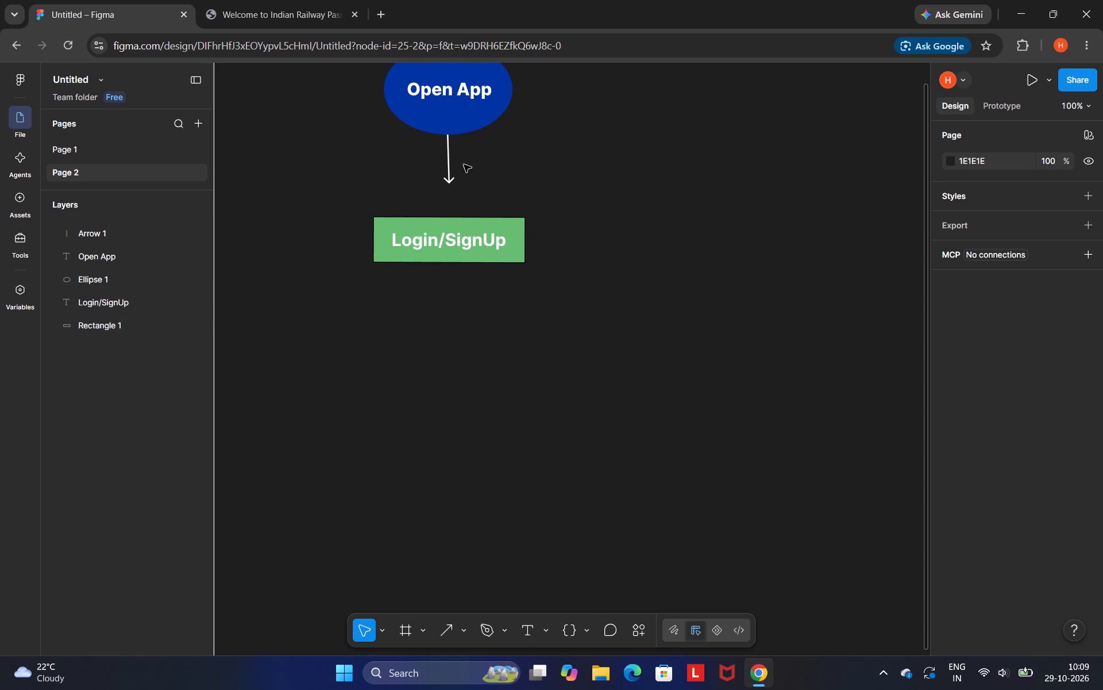
Lengthen the arrow below the Open App ellipse to about 110, ending just above the Login/SignUp rectangle.
left_click(450, 159)
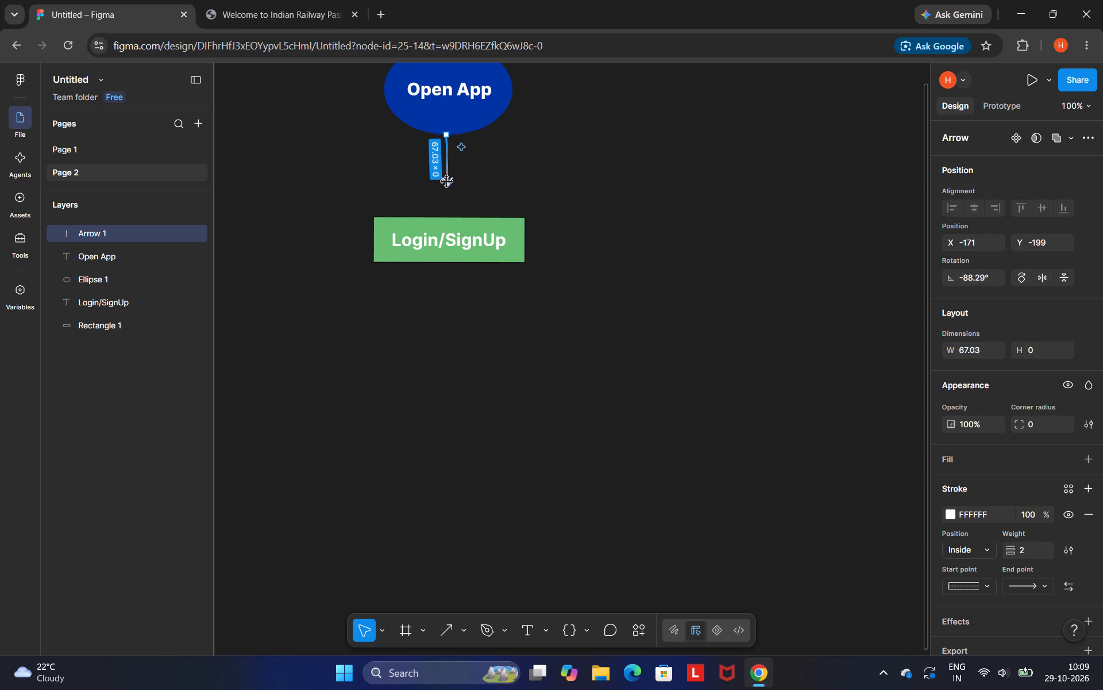
left_click_drag(447, 182, 447, 186)
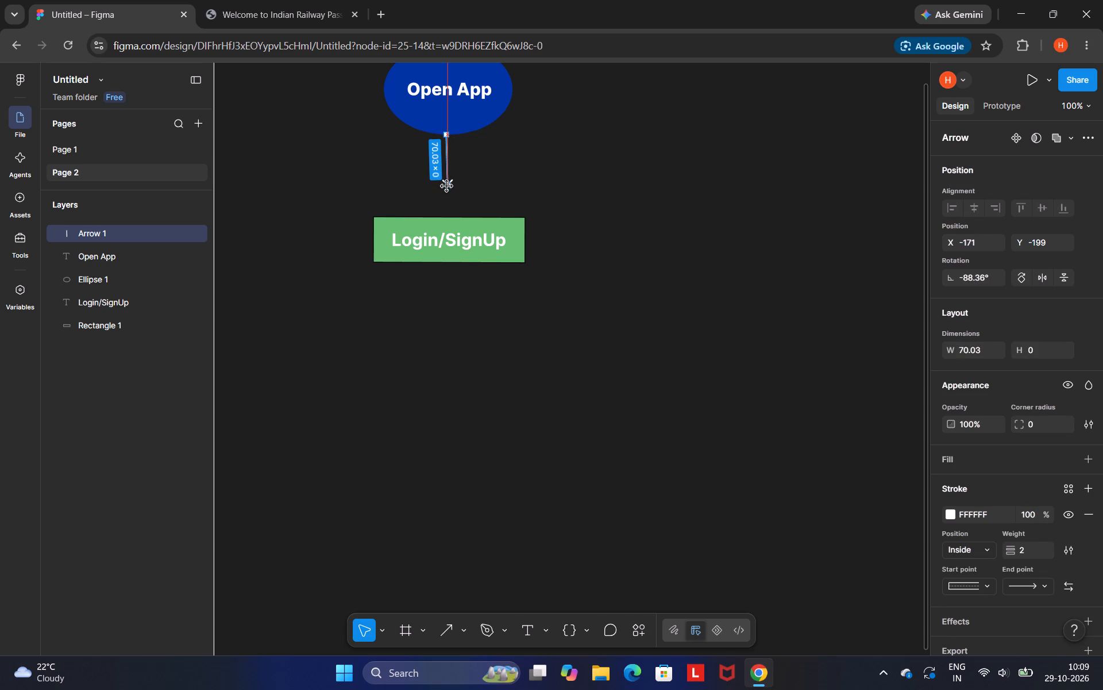
left_click_drag(447, 186, 446, 200)
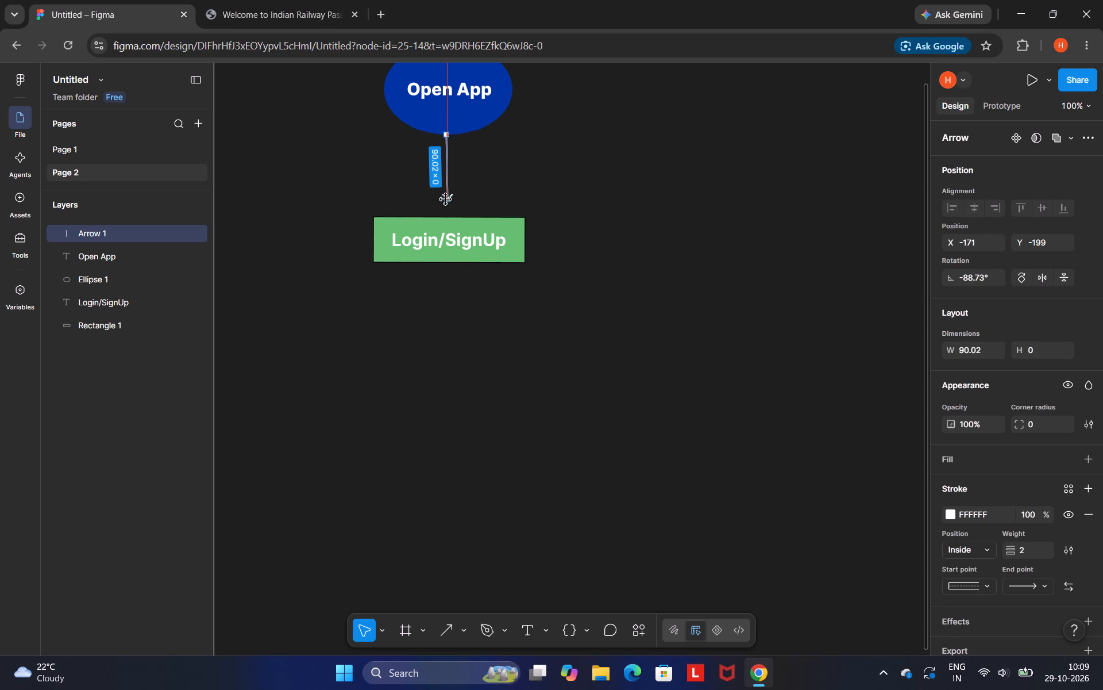
left_click_drag(446, 200, 446, 205)
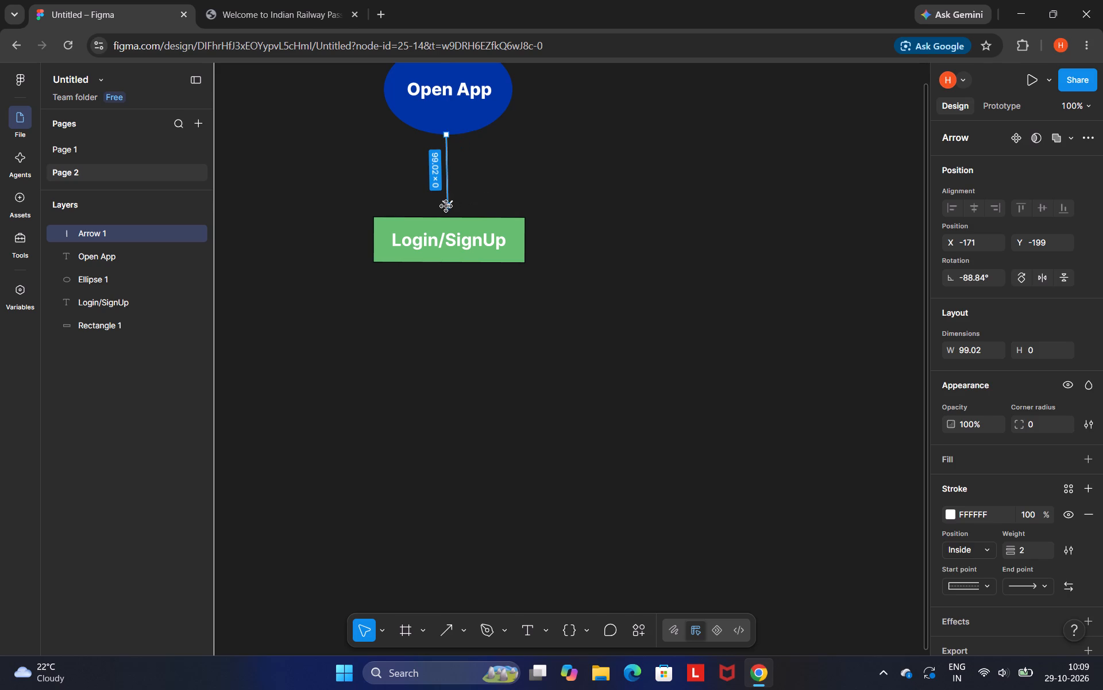
left_click_drag(448, 204, 445, 214)
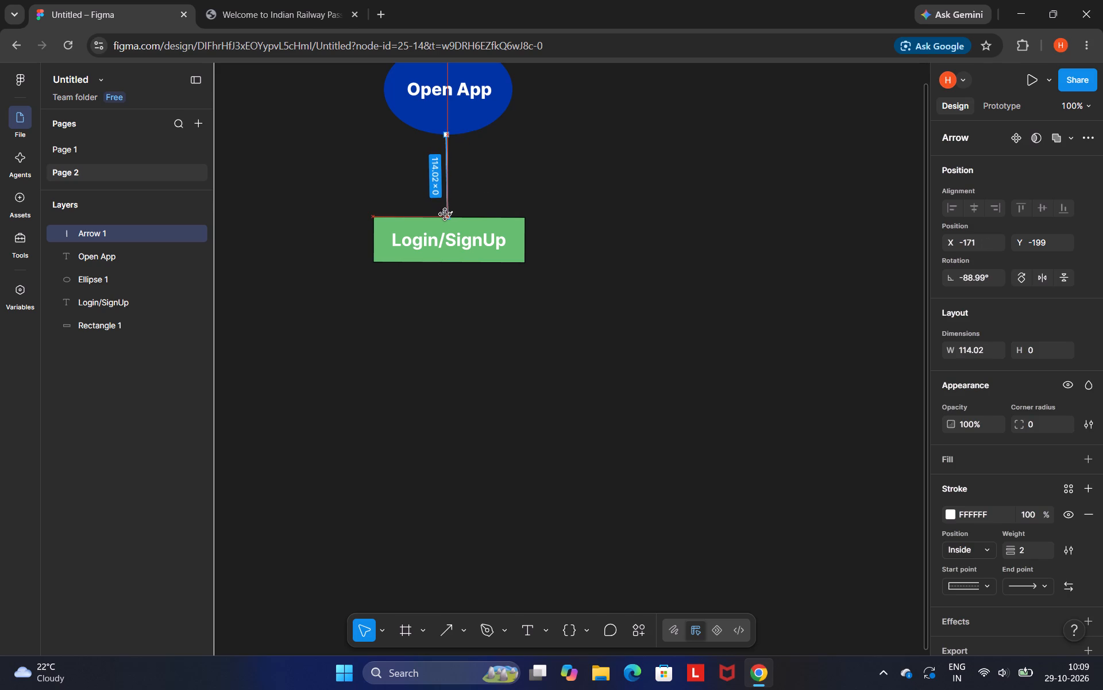
left_click_drag(445, 214, 445, 213)
left_click(583, 181)
Extend the arrow's tip to meet the Login/SignUp rectangle's top edge, making the arrow about 114 long.
scroll(601, 227, "up", 1)
left_click(475, 250)
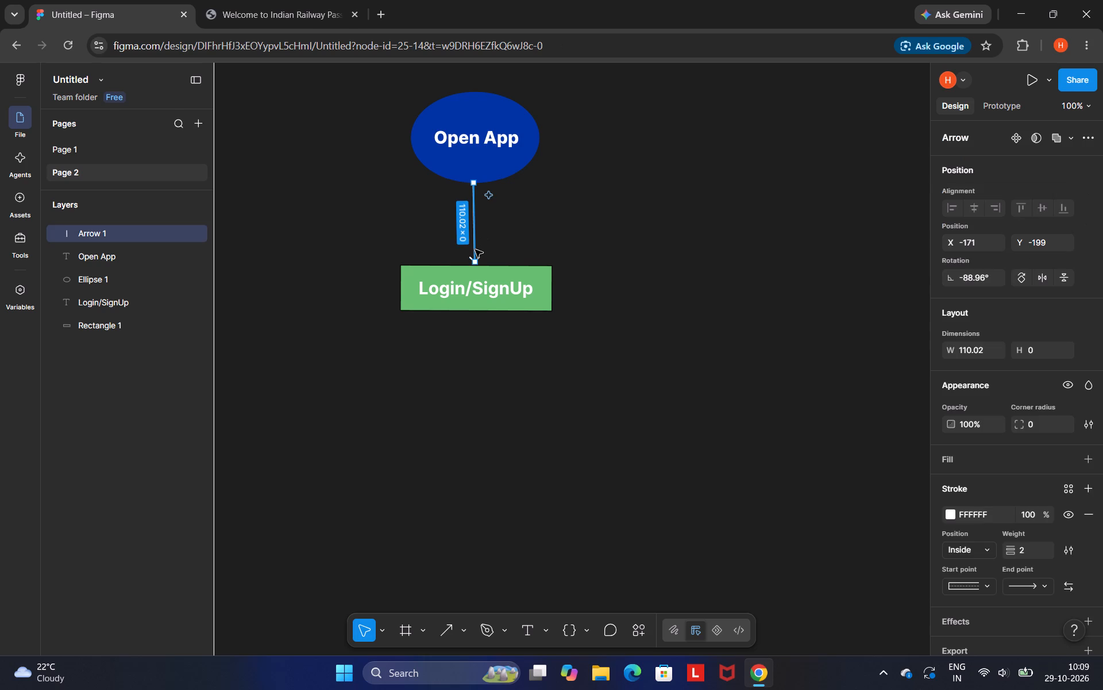
double_click(475, 267)
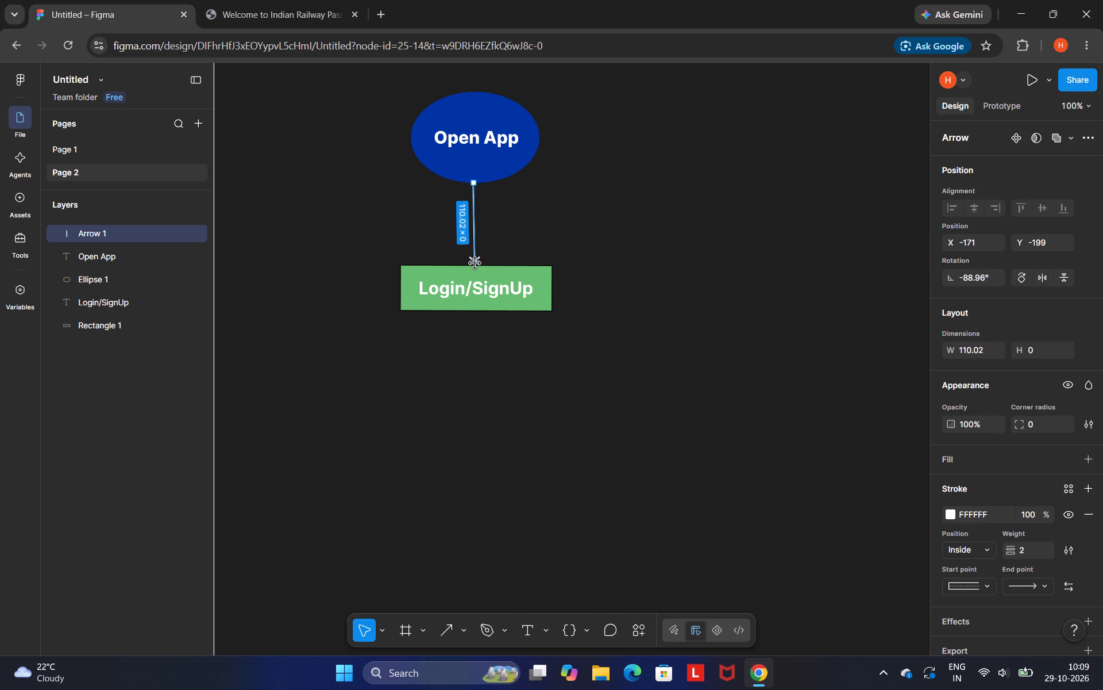
left_click(476, 263)
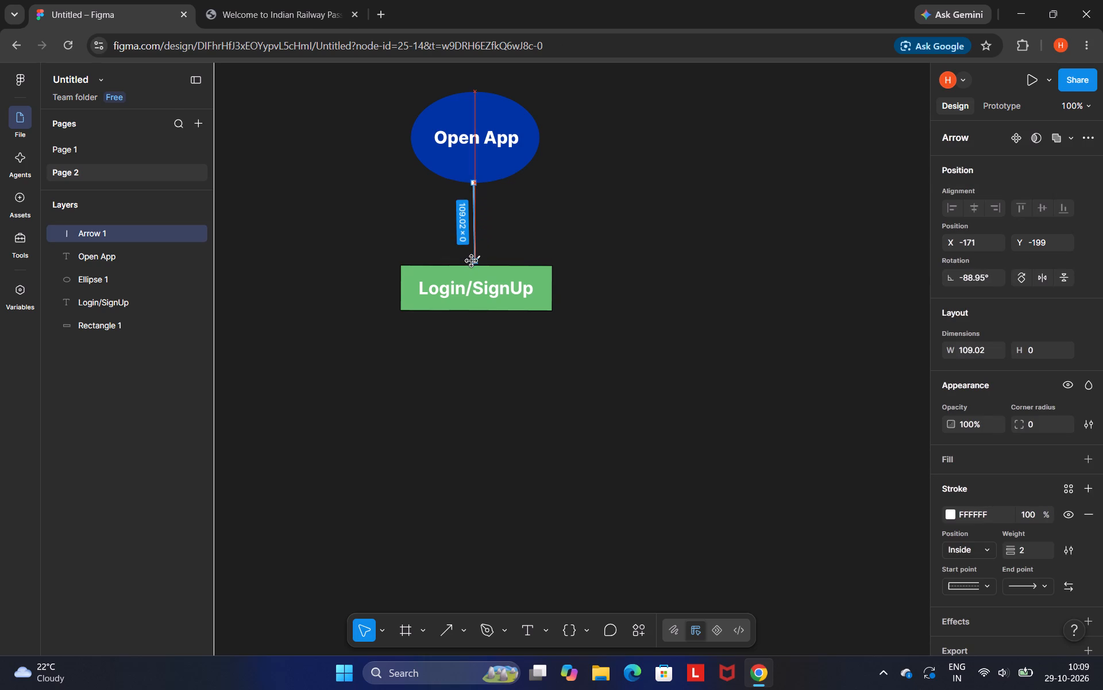
left_click(605, 252)
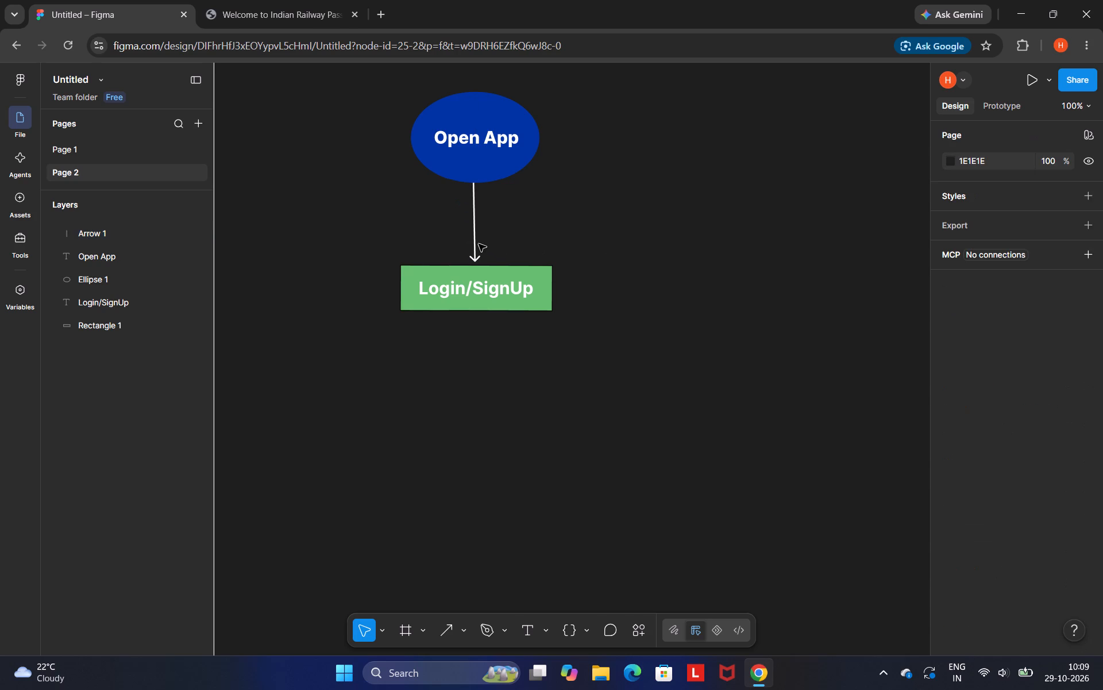
left_click(476, 240)
left_click(475, 262)
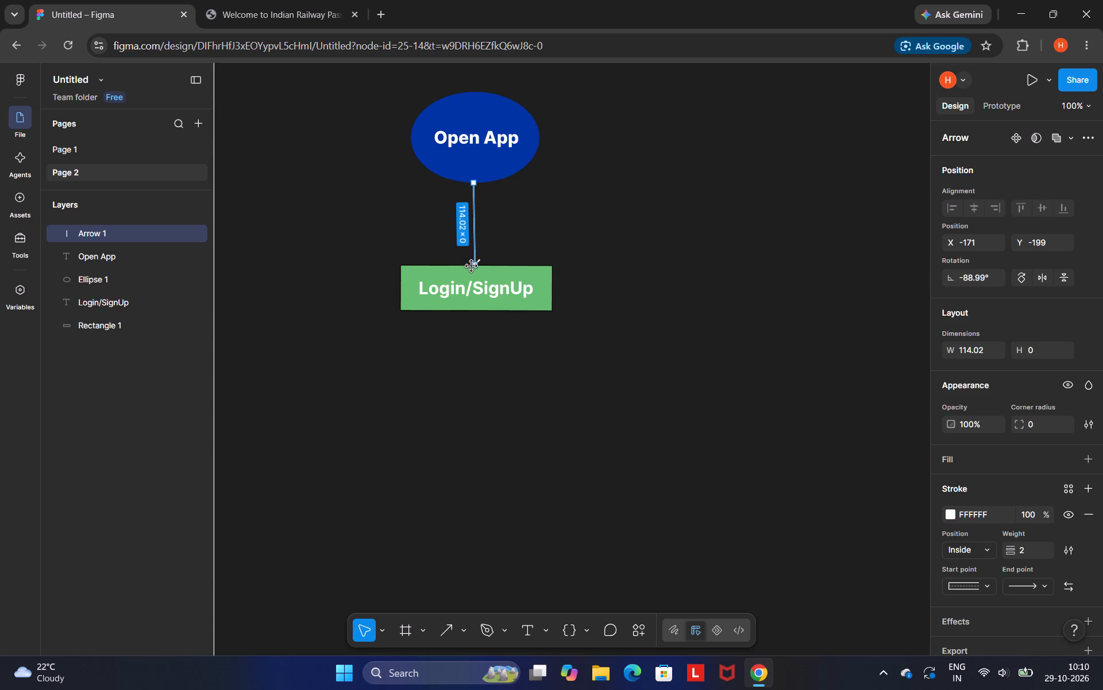
left_click(640, 240)
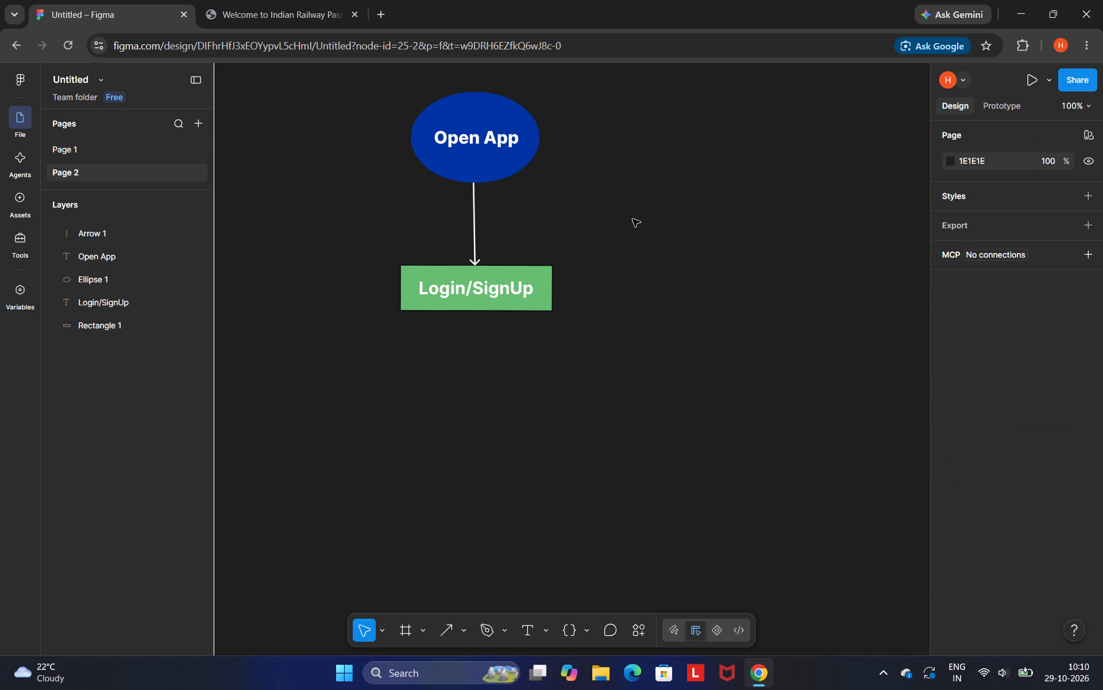
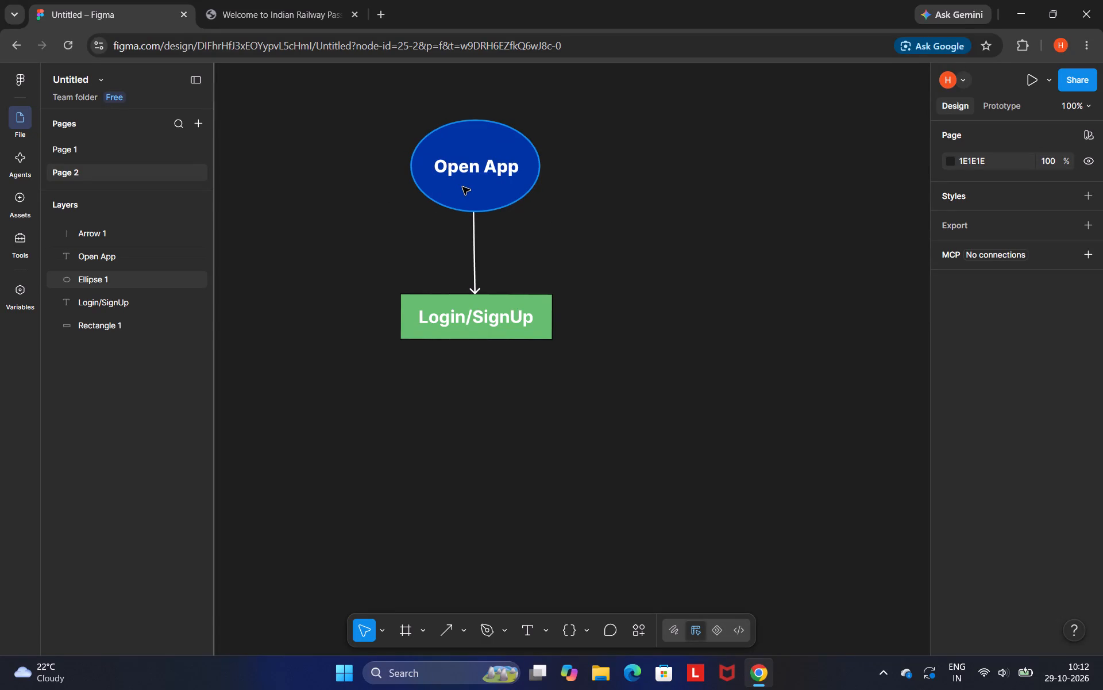
Switch to the Indian Railways enquiry page and look up the booking's current status using the saved PNR, solving the captcha.
left_click(280, 0)
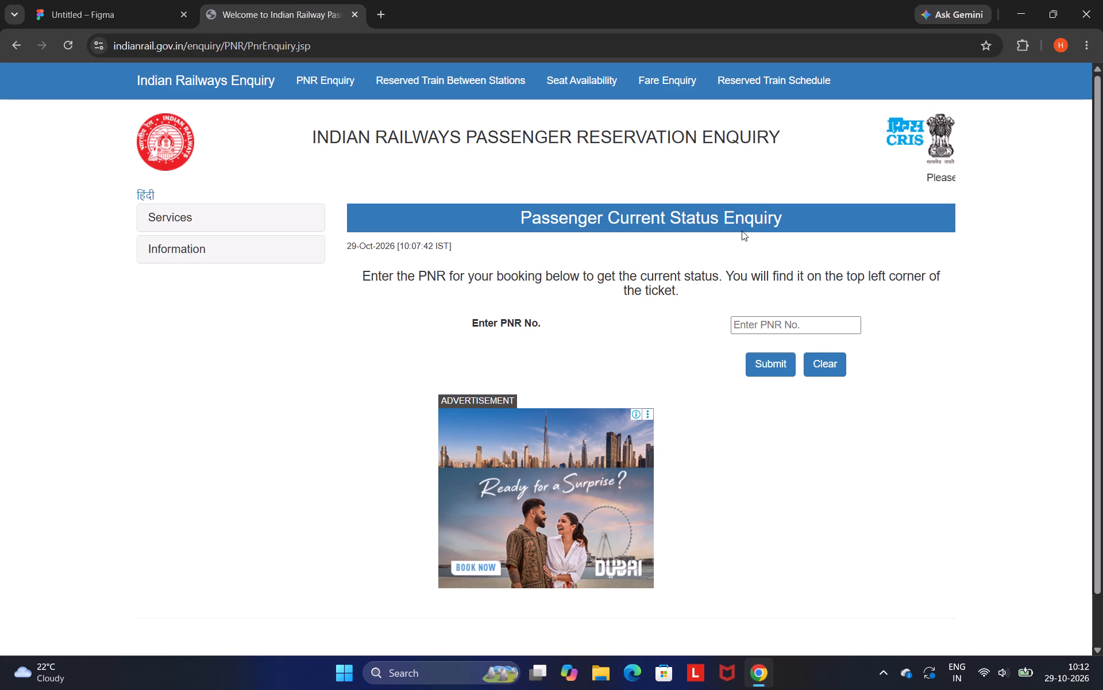
left_click(773, 333)
left_click(797, 350)
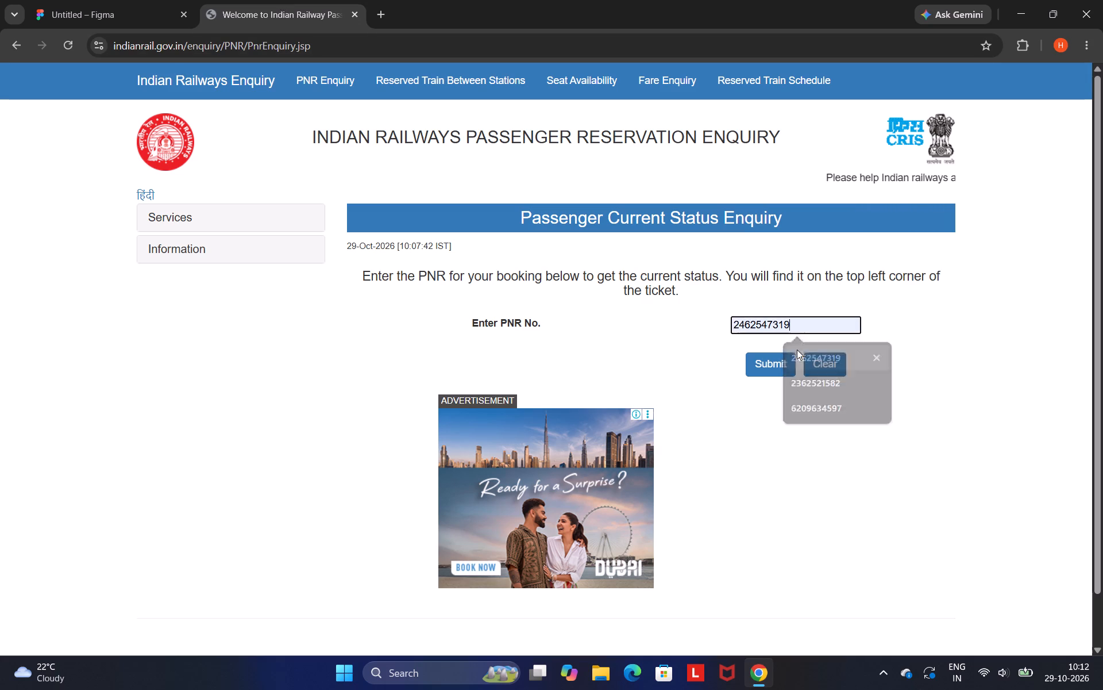
left_click(777, 355)
left_click(612, 198)
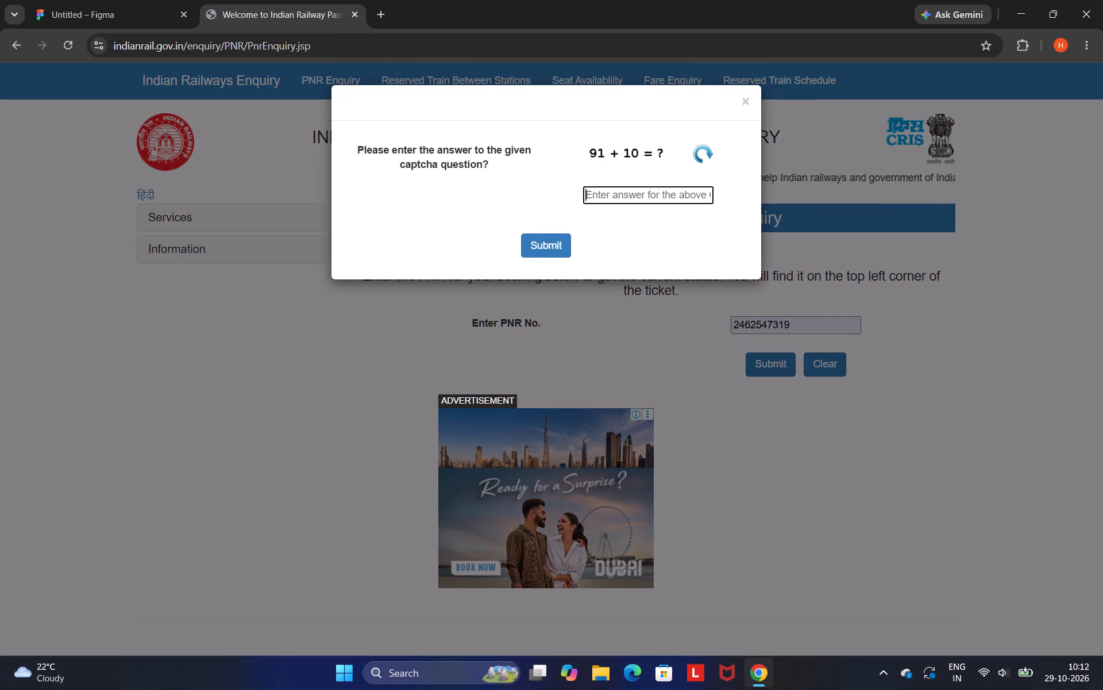
type("101")
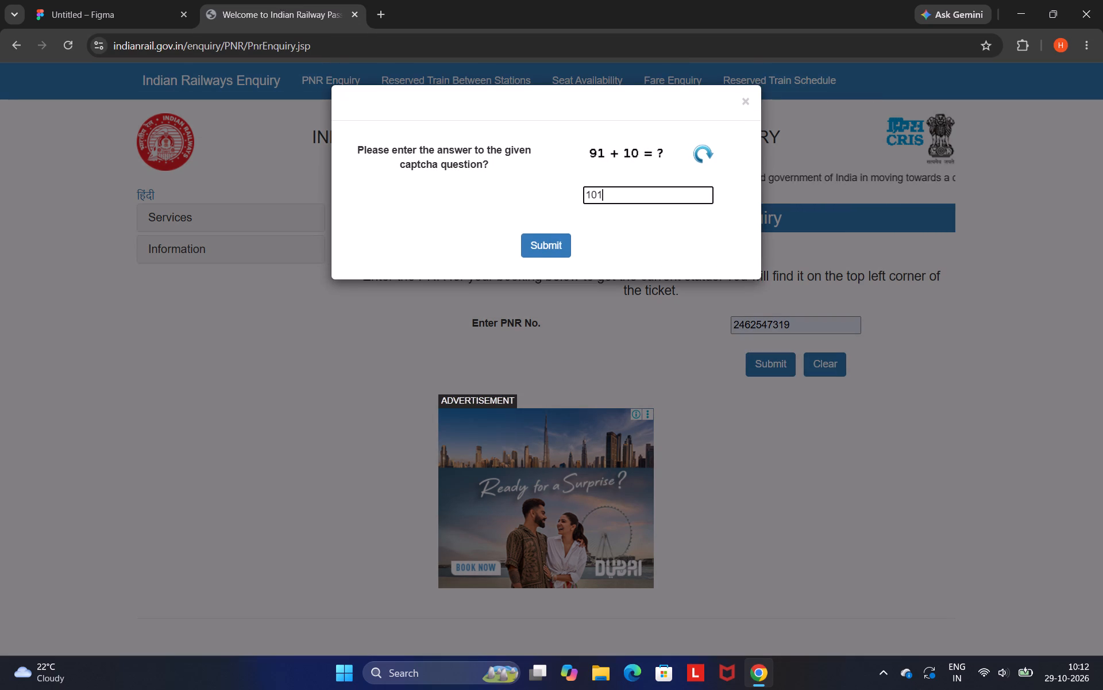
left_click(543, 236)
scroll(600, 337, "down", 1)
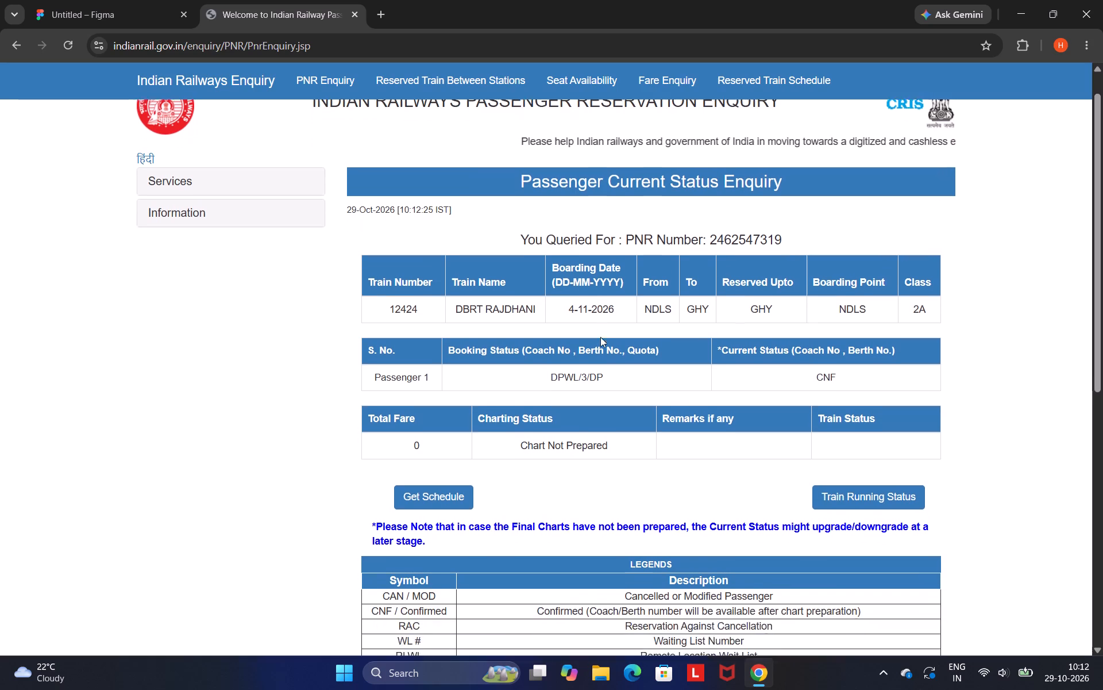
scroll(600, 337, "down", 1)
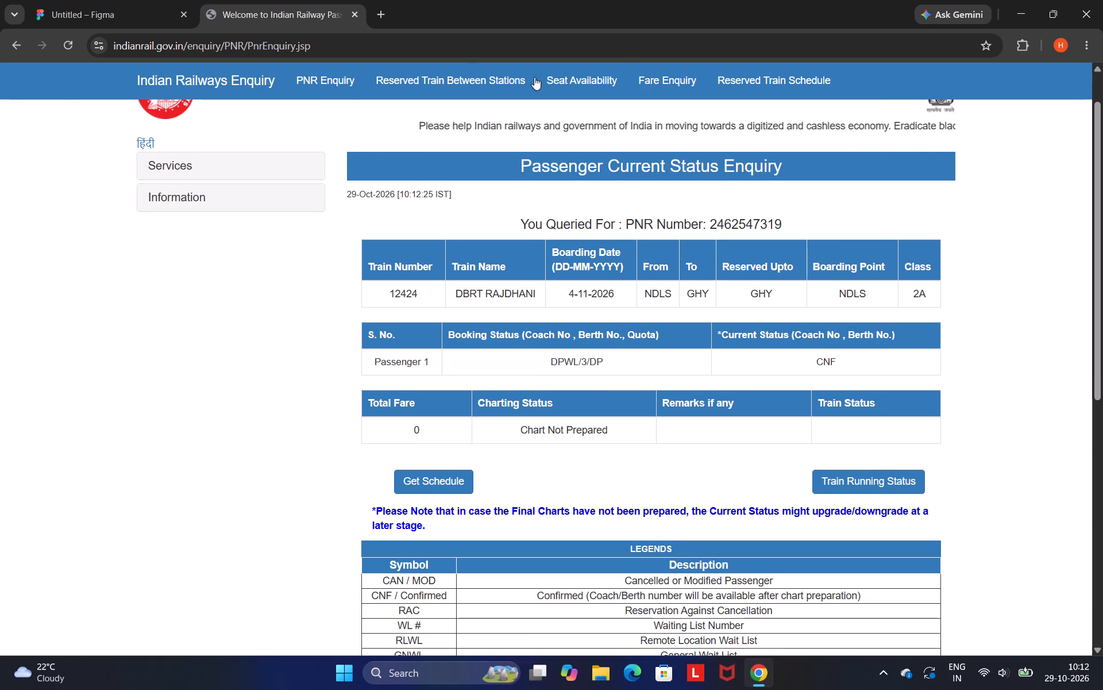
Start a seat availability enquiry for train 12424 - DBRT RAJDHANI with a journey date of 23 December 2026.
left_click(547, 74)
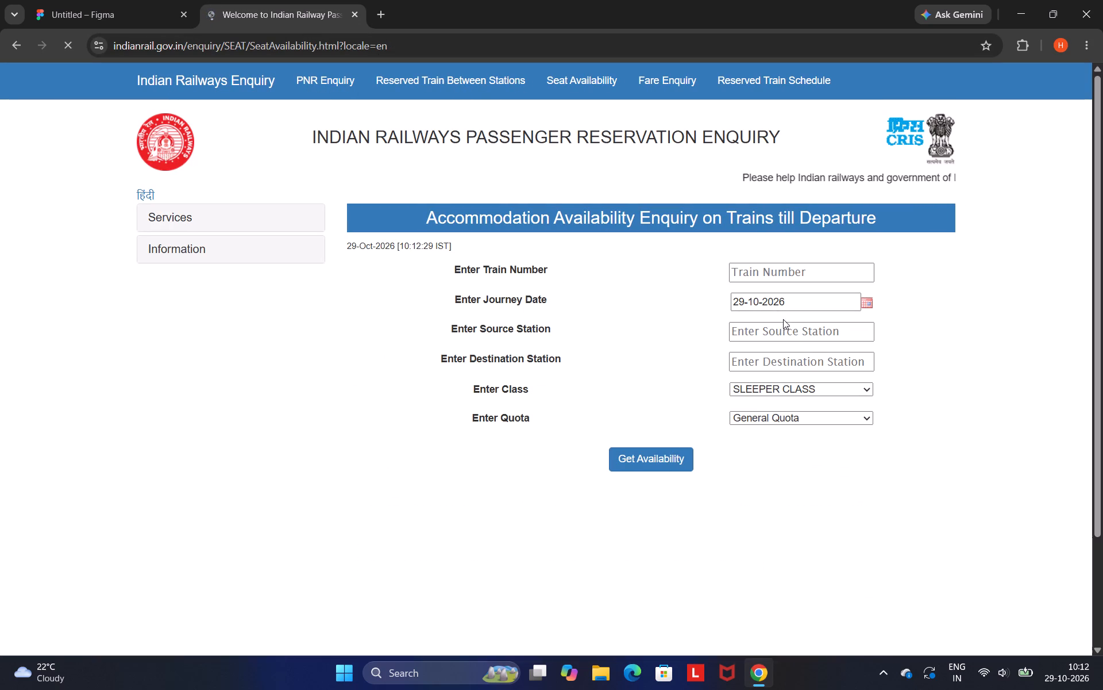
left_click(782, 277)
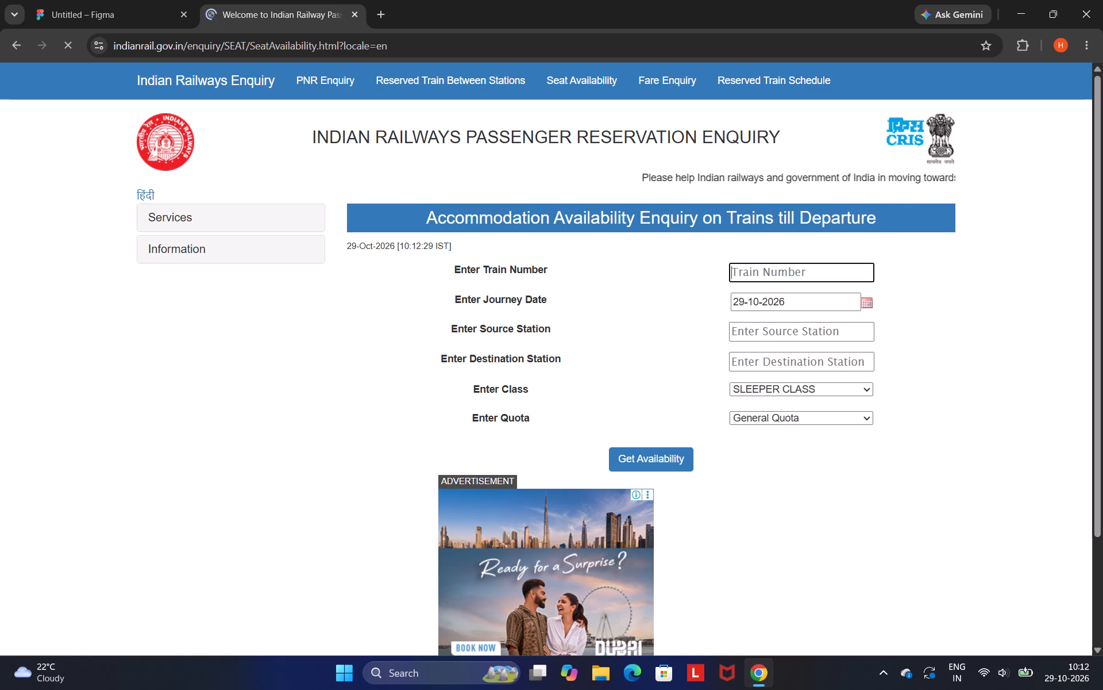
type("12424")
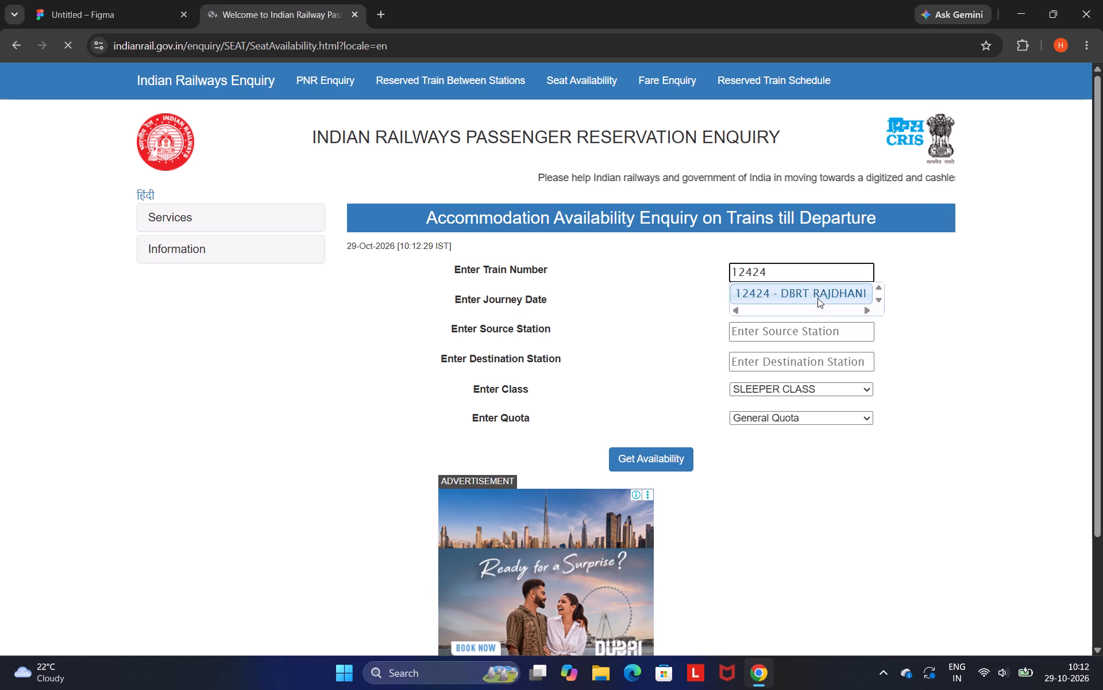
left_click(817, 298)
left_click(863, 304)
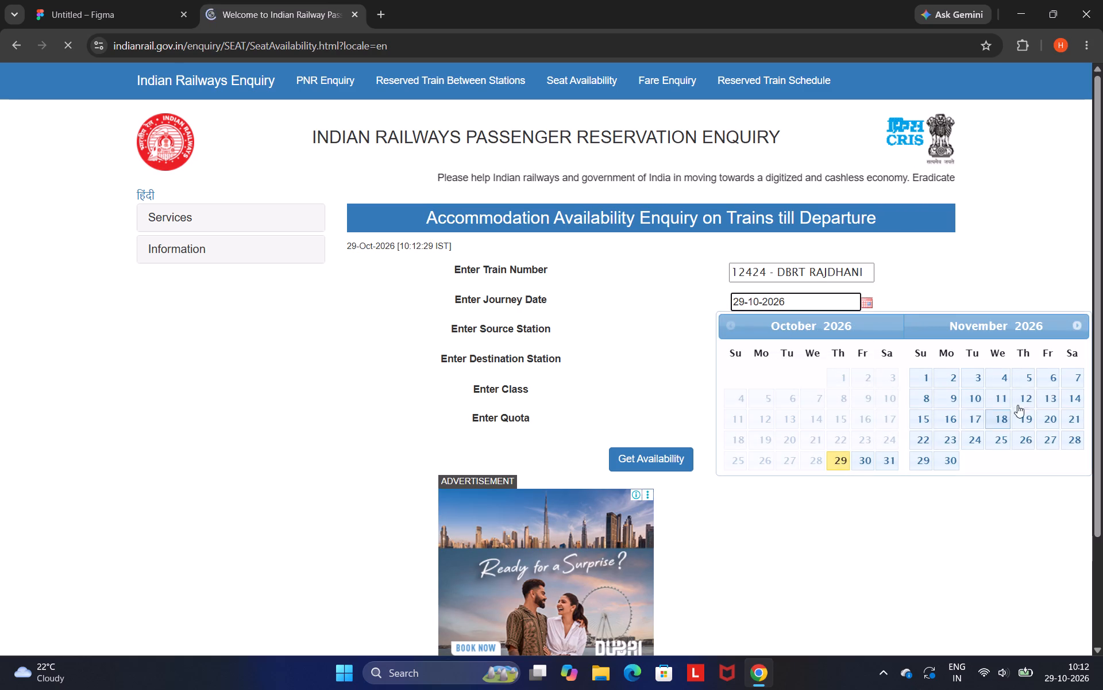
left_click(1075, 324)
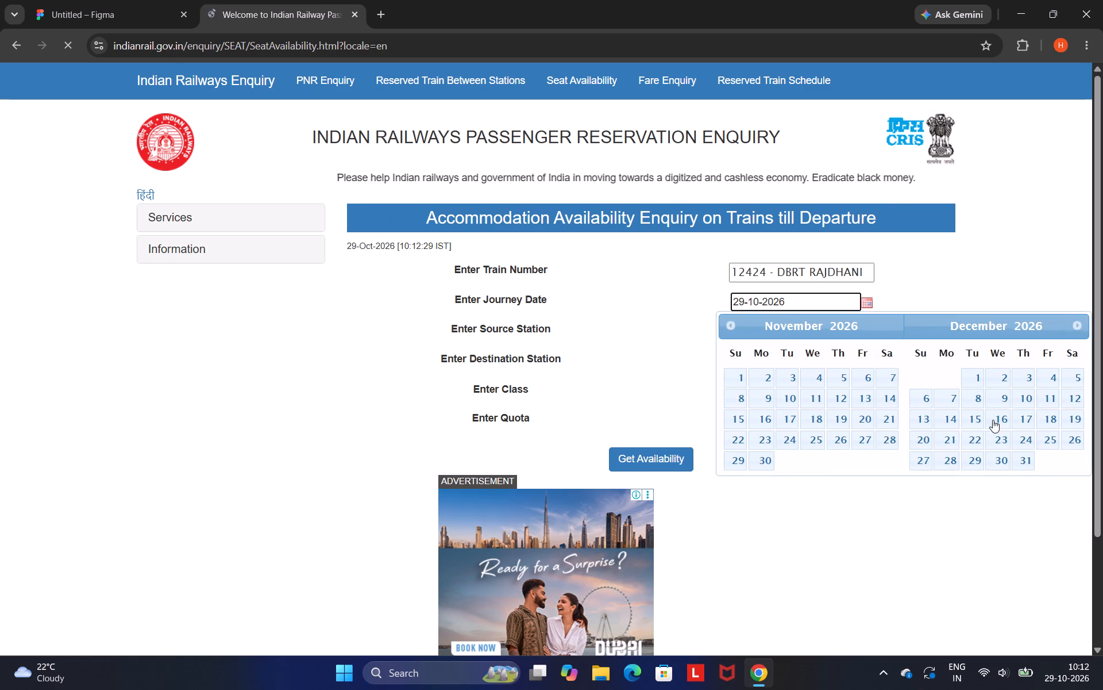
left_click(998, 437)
Return to the Untitled Figma file and close the Indian Railways page.
left_click(97, 0)
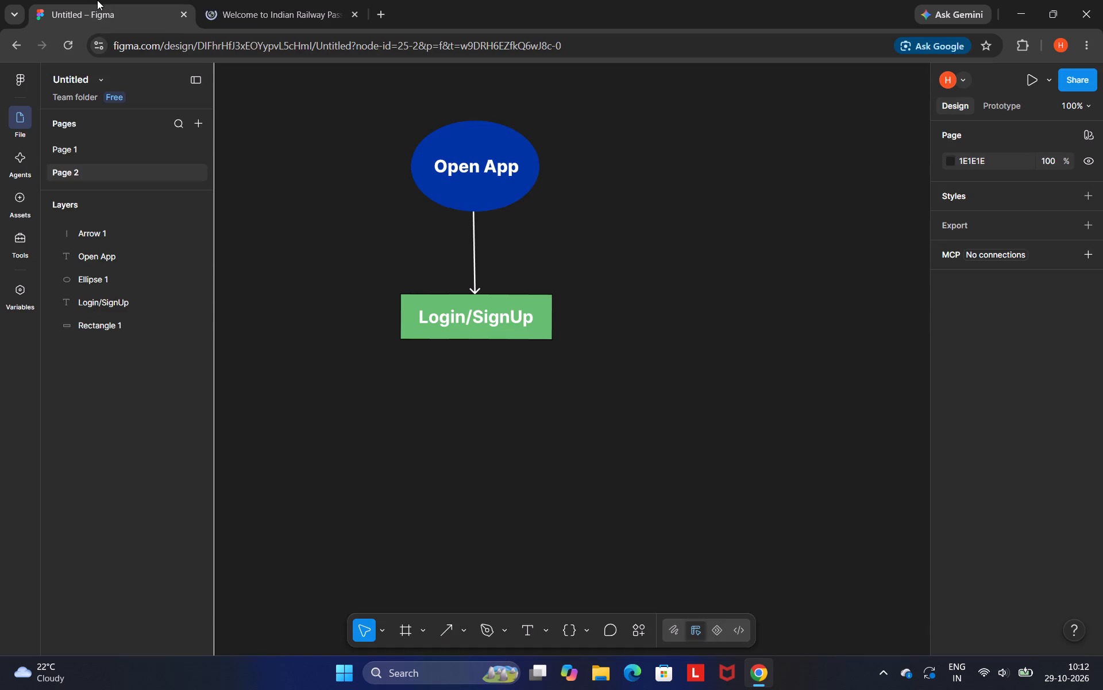
left_click(351, 13)
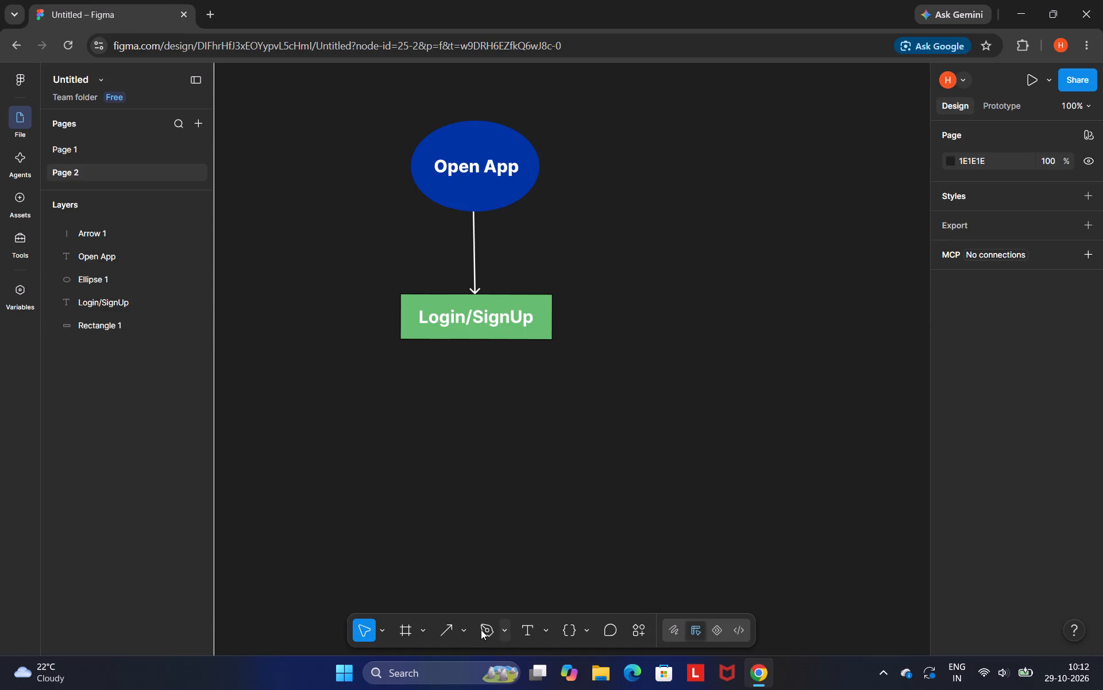
Draw a rectangle about 245 × 91 below the Login/SignUp rectangle, aligned with its left edge at about X -273, Y 47.
left_click(464, 627)
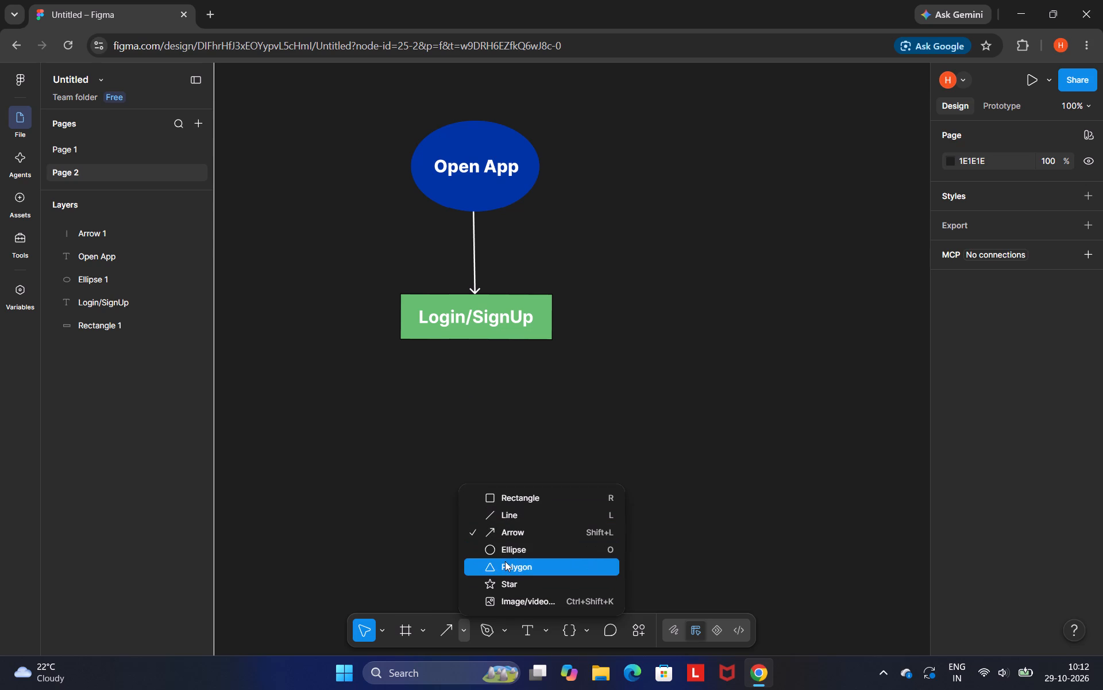
left_click(507, 501)
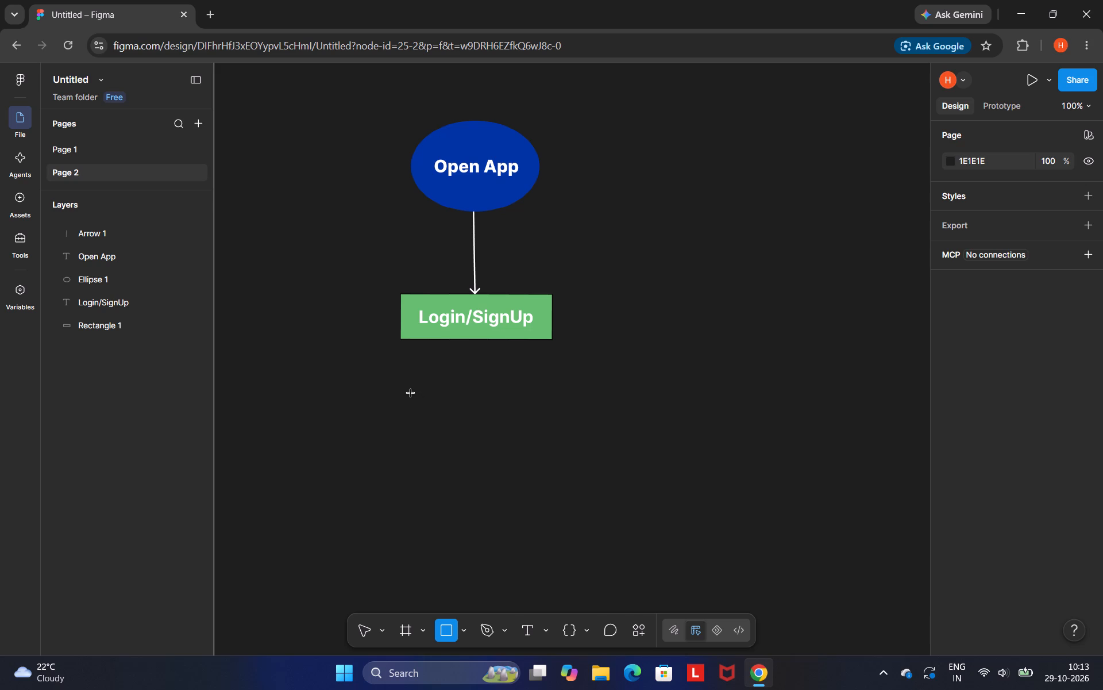
left_click_drag(411, 393, 583, 457)
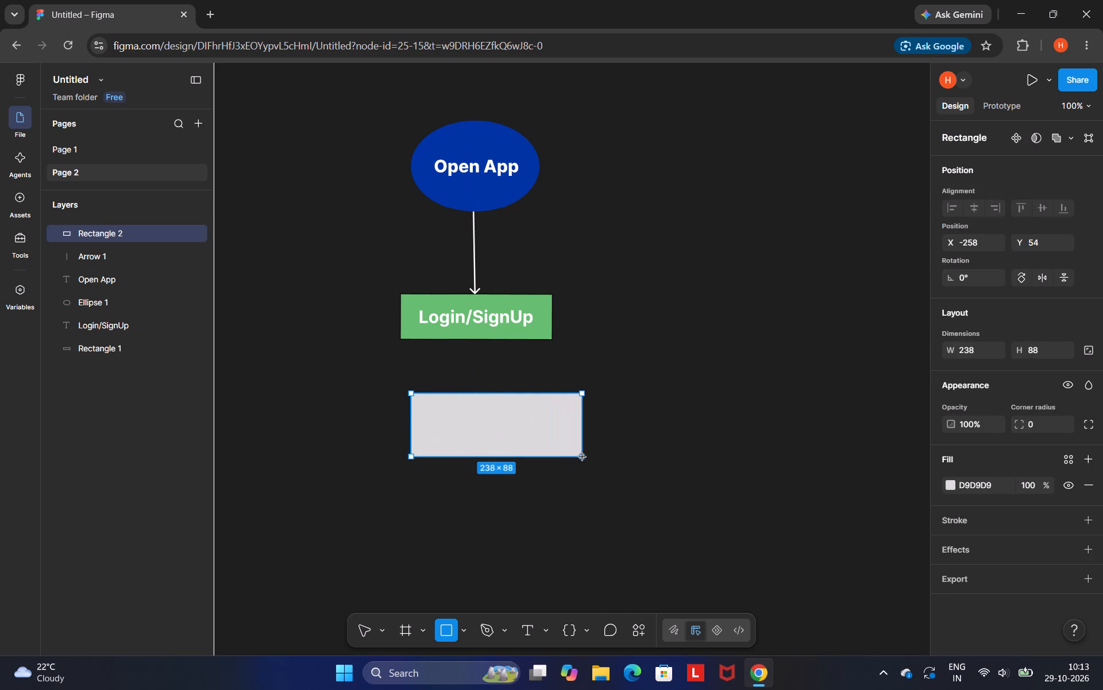
left_click_drag(583, 457, 587, 459)
left_click_drag(538, 431, 532, 431)
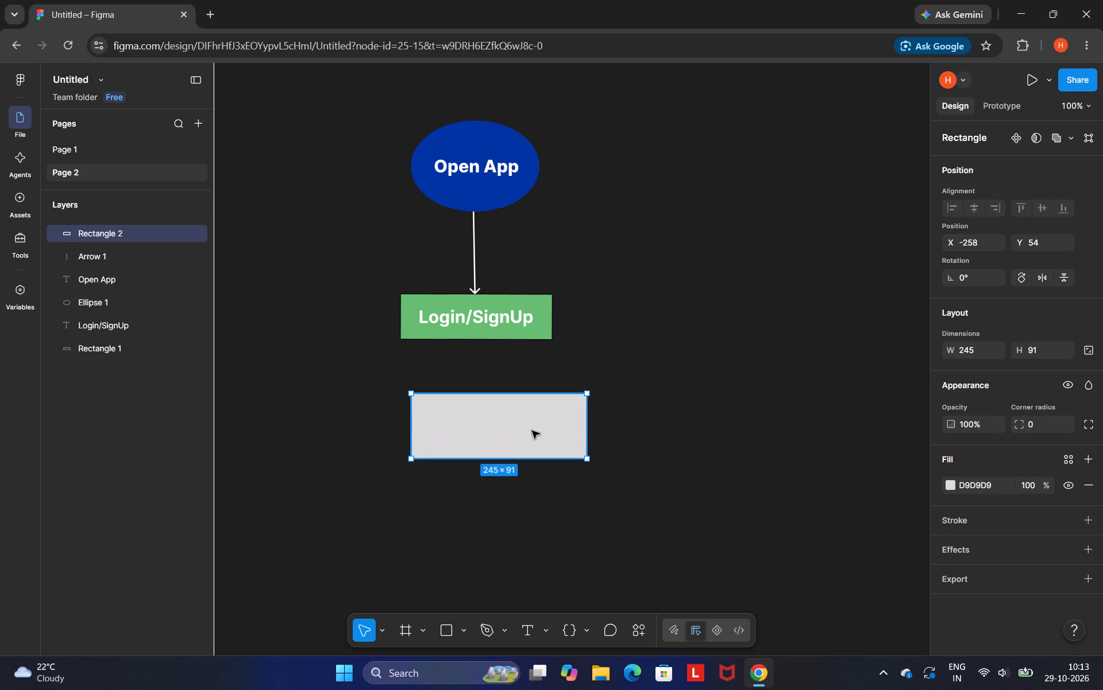
left_click_drag(532, 431, 524, 425)
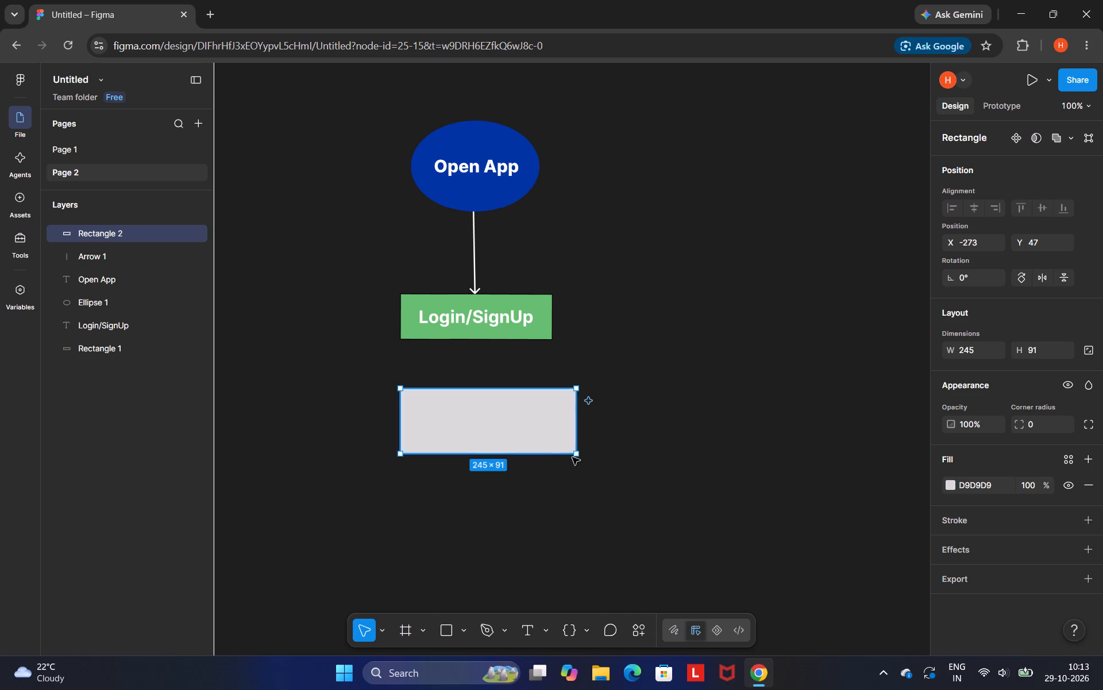
Shrink the new grey rectangle to about 212 × 79, roughly matching the Login/SignUp rectangle's width.
left_click_drag(576, 455, 569, 450)
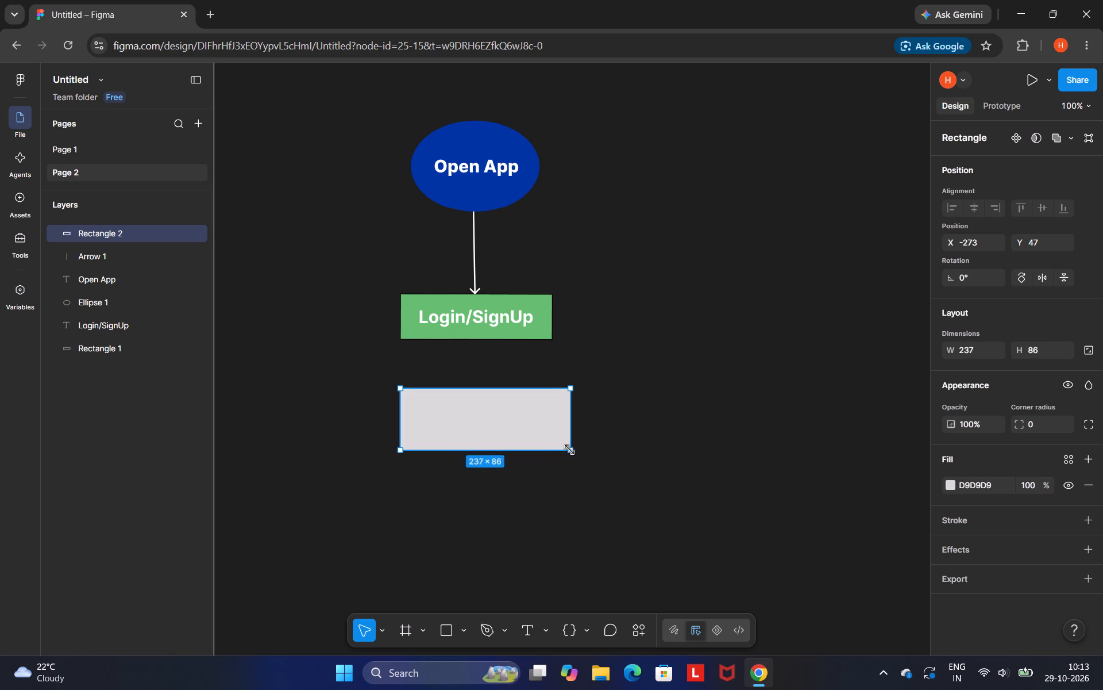
left_click_drag(569, 450, 550, 445)
left_click(615, 444)
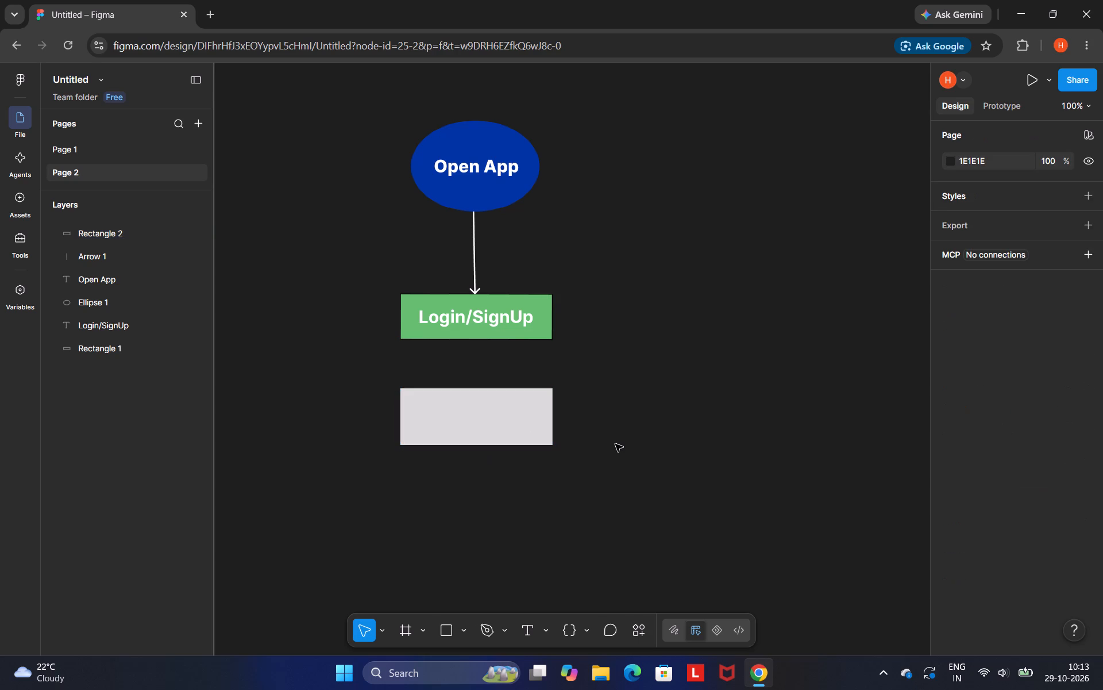
Select the grey rectangle below the Login/SignUp rectangle.
left_click(484, 416)
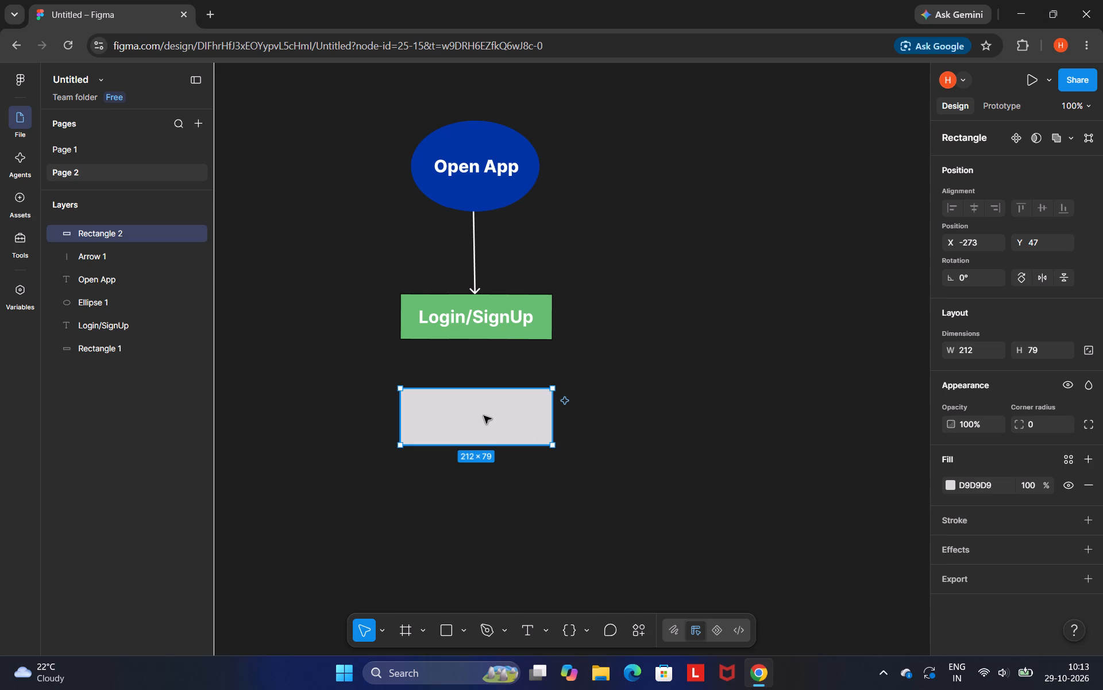
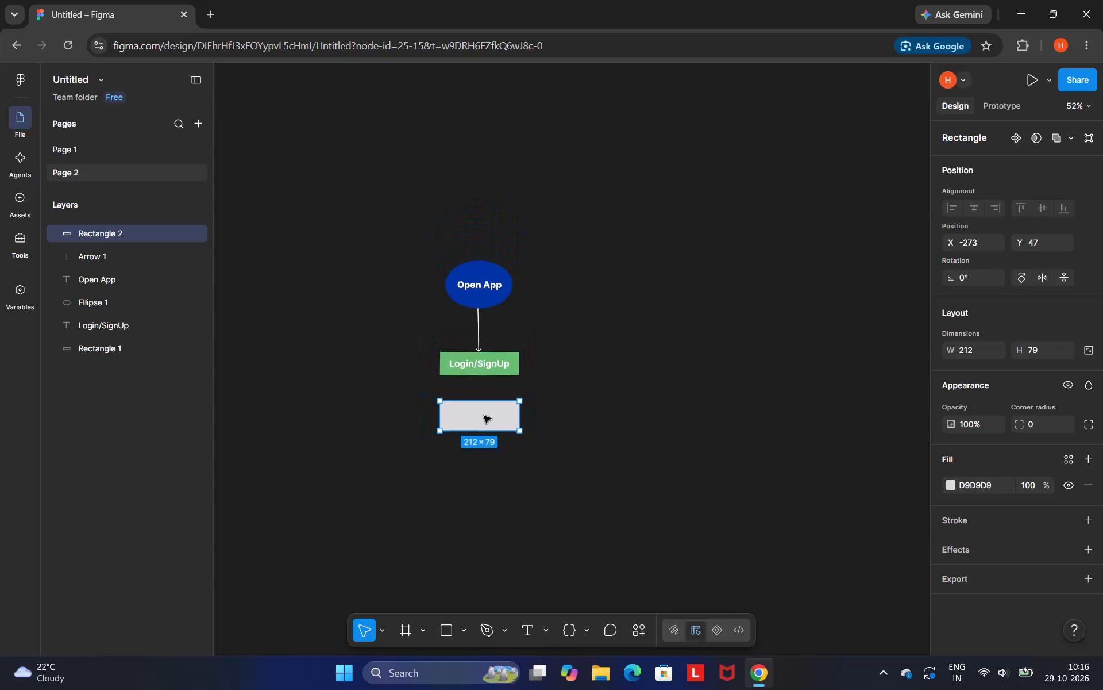
Draw a second rectangle about 213 × 79 to the right of the grey one, level with it at about X 61, Y 47.
scroll(709, 467, "down", 2)
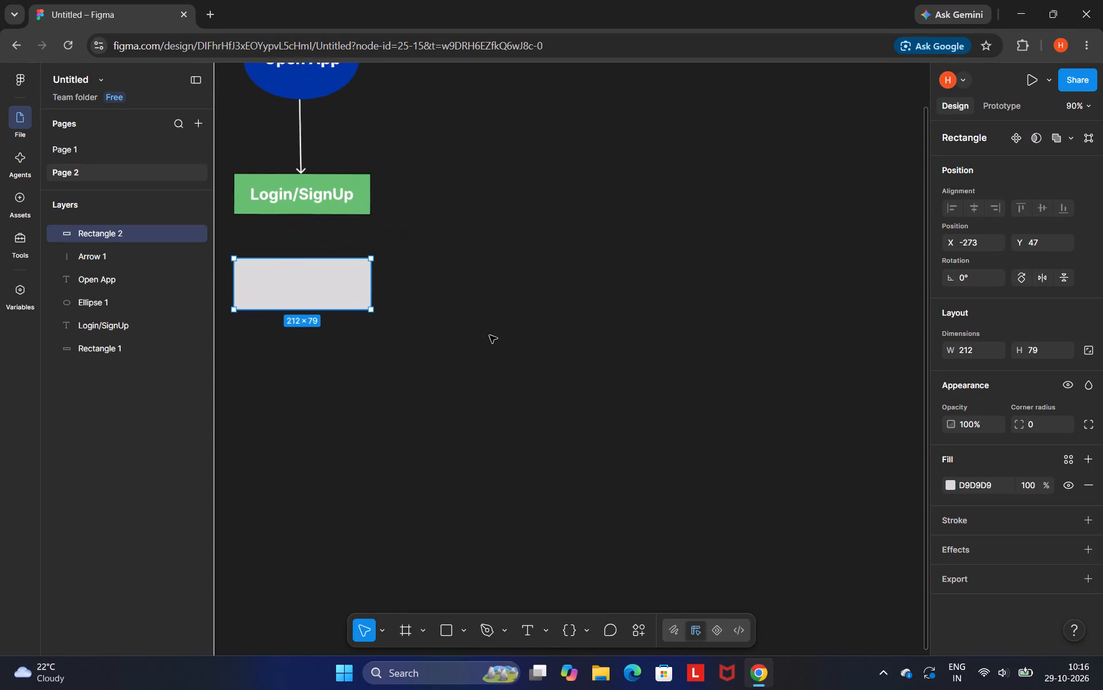
scroll(425, 319, "right", 1)
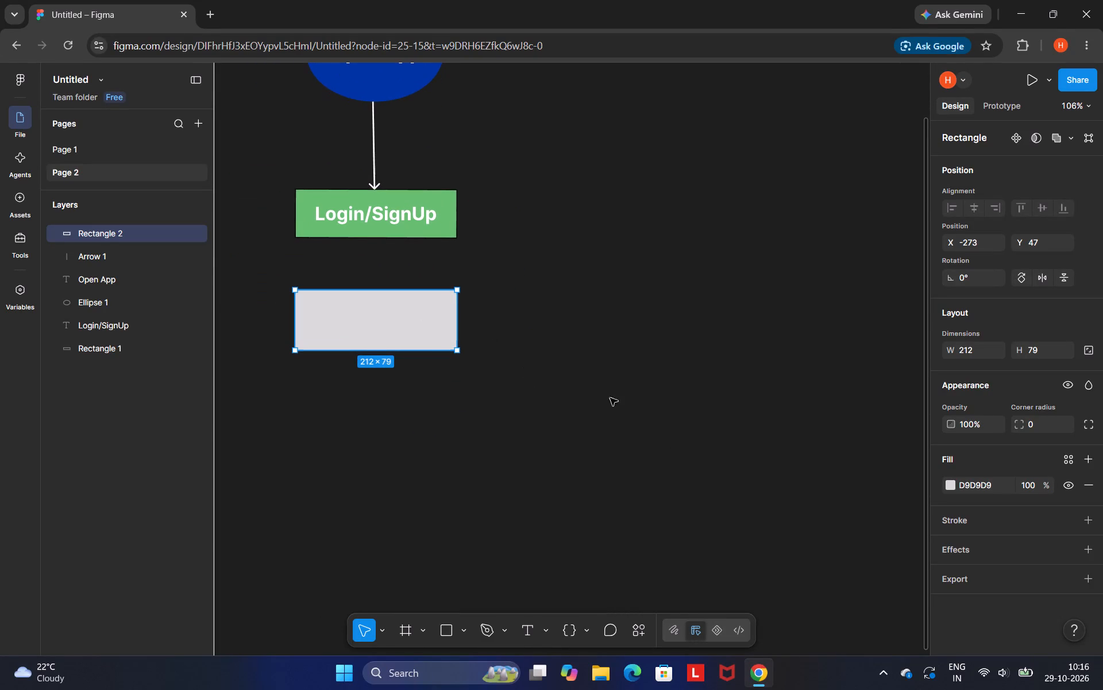
left_click(450, 631)
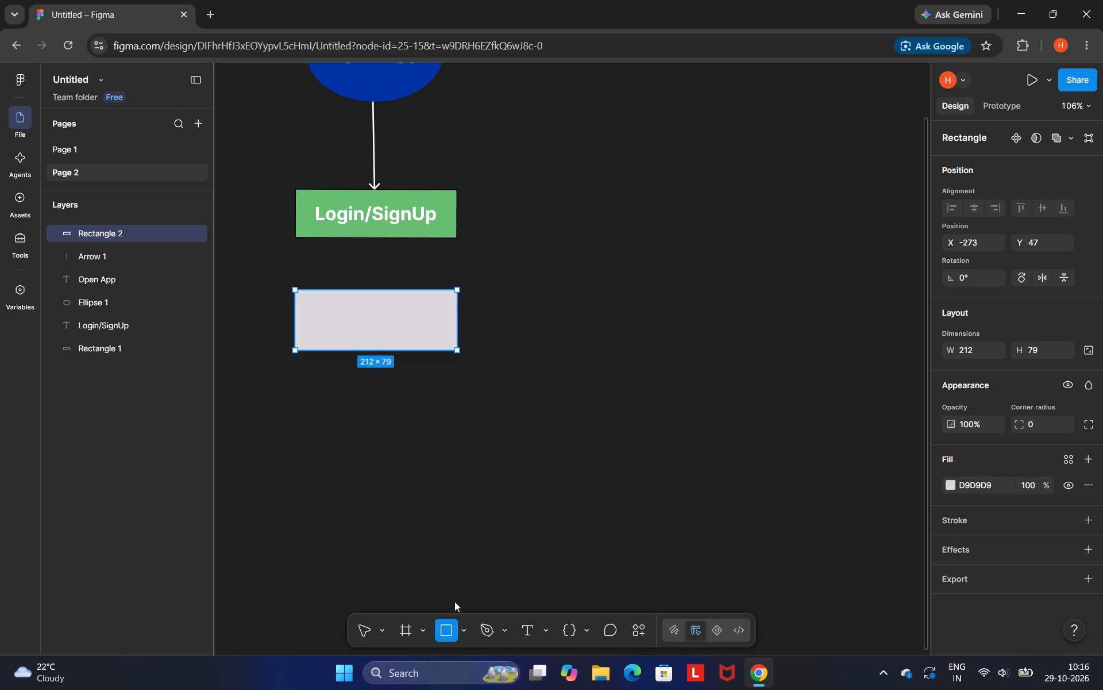
left_click_drag(553, 290, 597, 304)
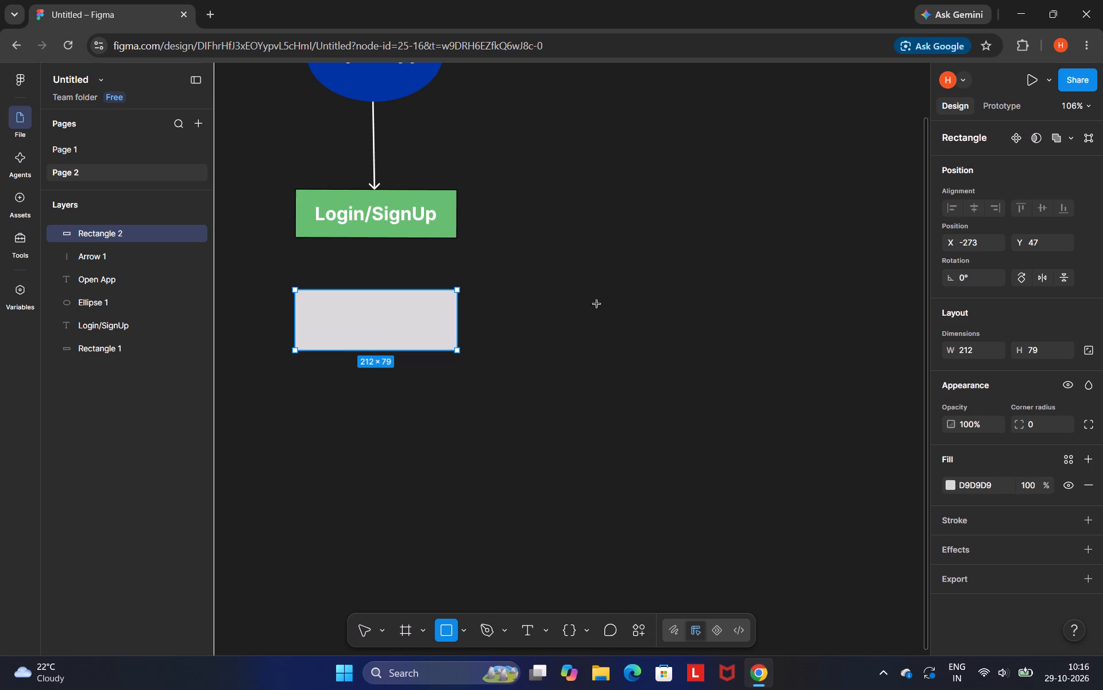
left_click_drag(597, 304, 719, 347)
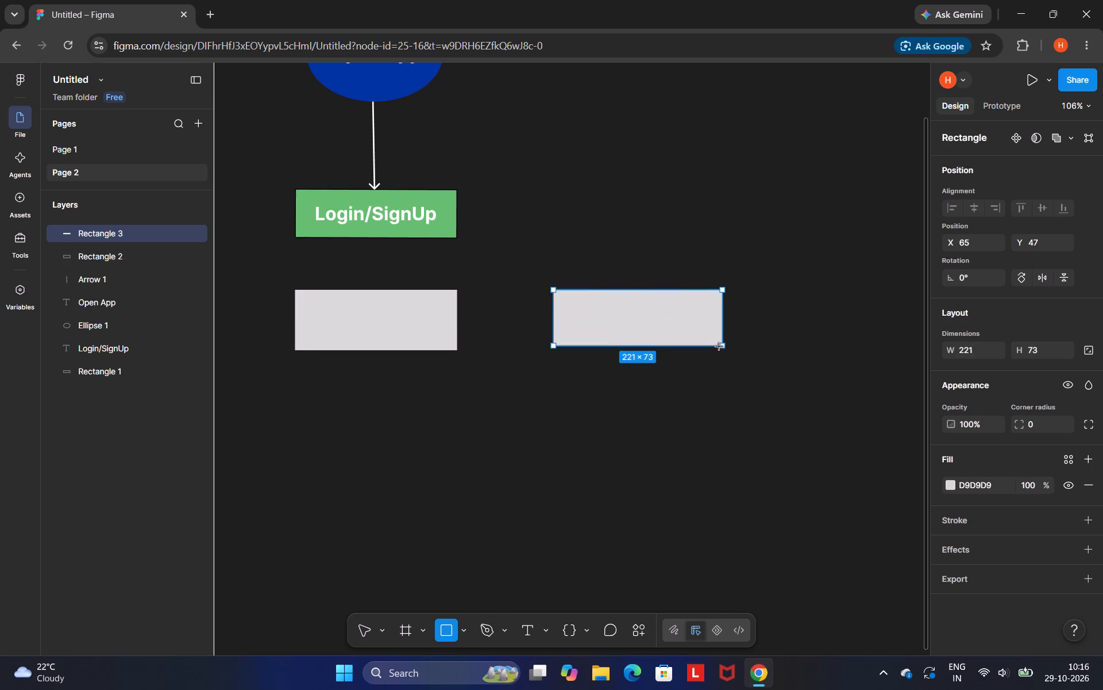
left_click_drag(719, 347, 716, 348)
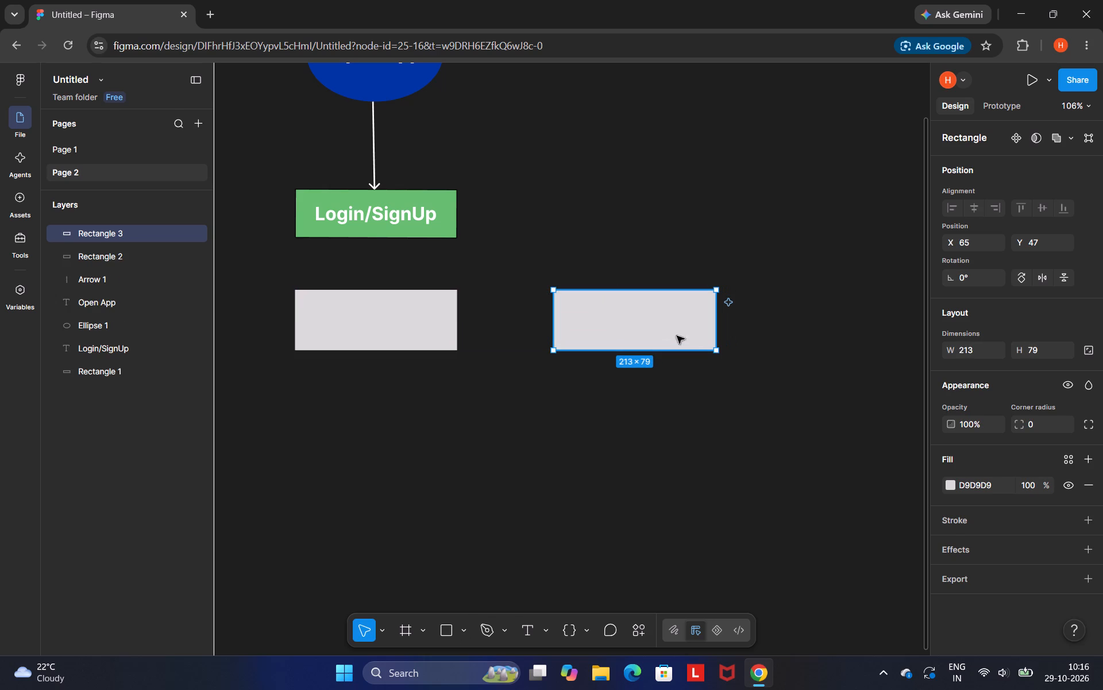
left_click(653, 321)
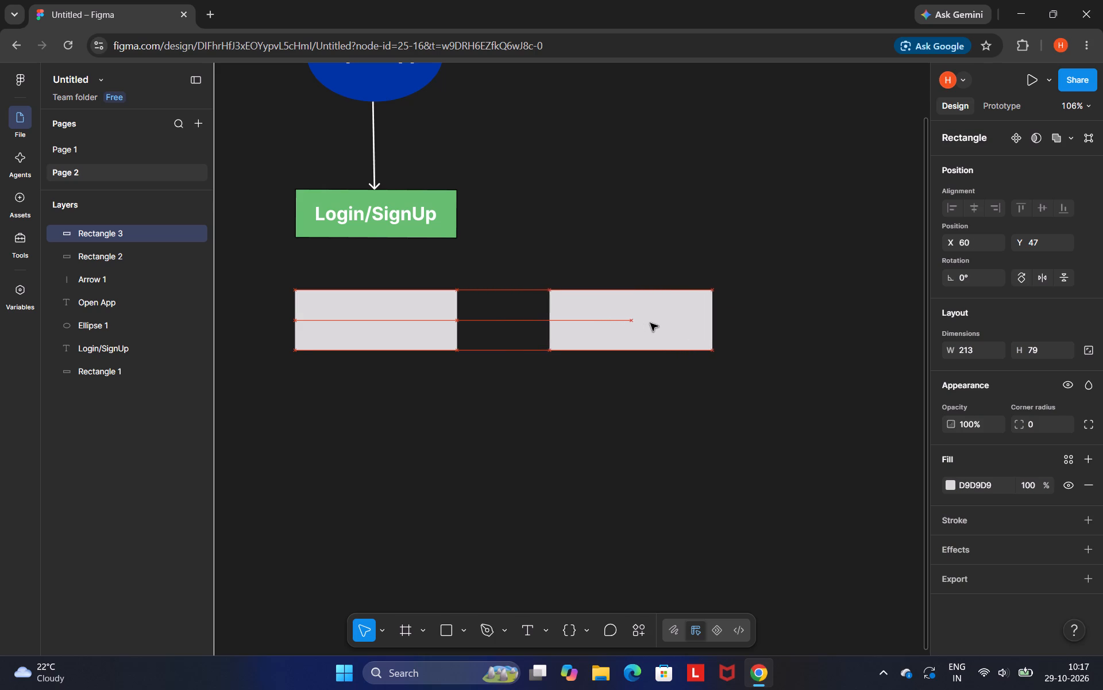
Draw an ellipse about 167 × 112 up and to the right of the second grey rectangle, at about X 461, Y -98.
scroll(723, 380, "up", 1)
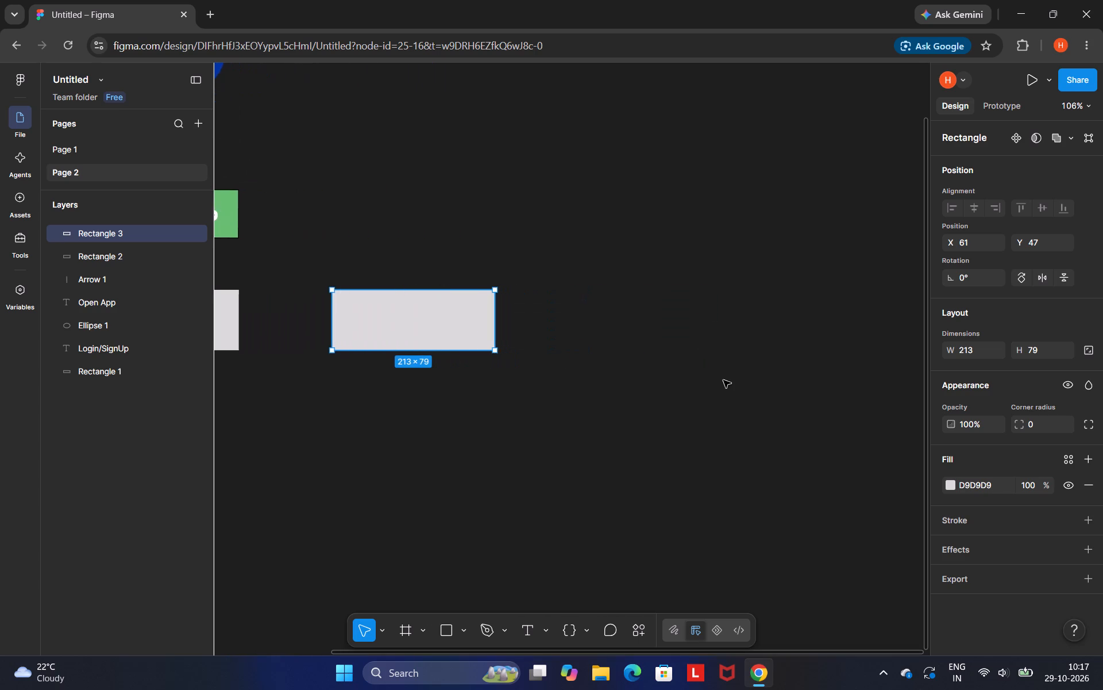
scroll(723, 380, "up", 1)
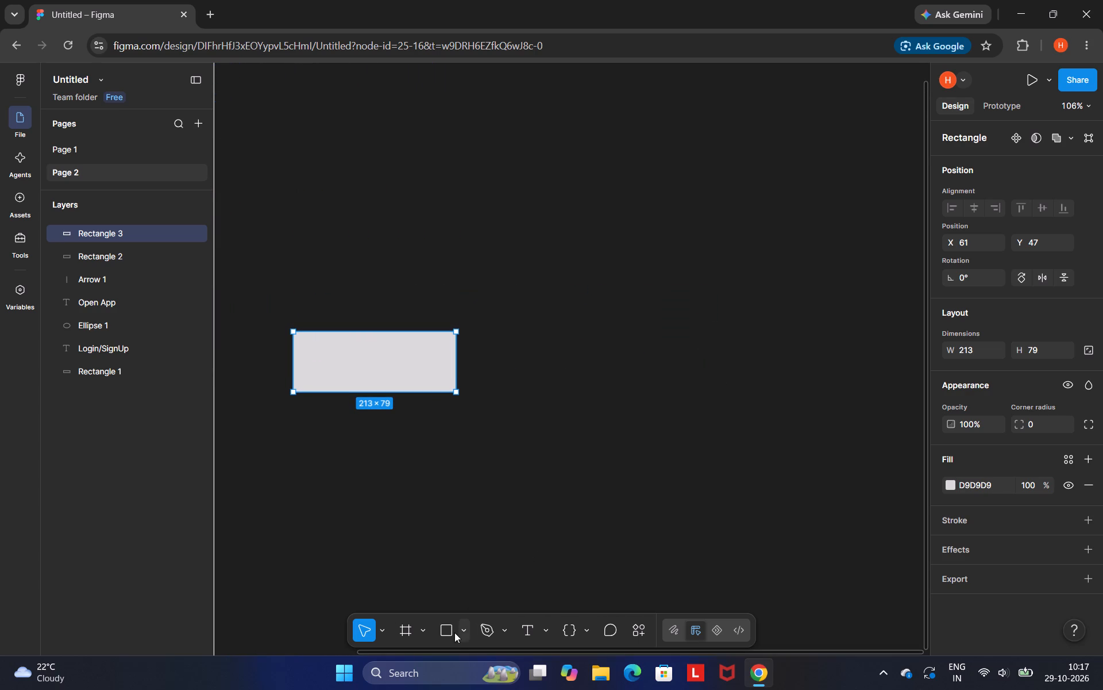
left_click(462, 631)
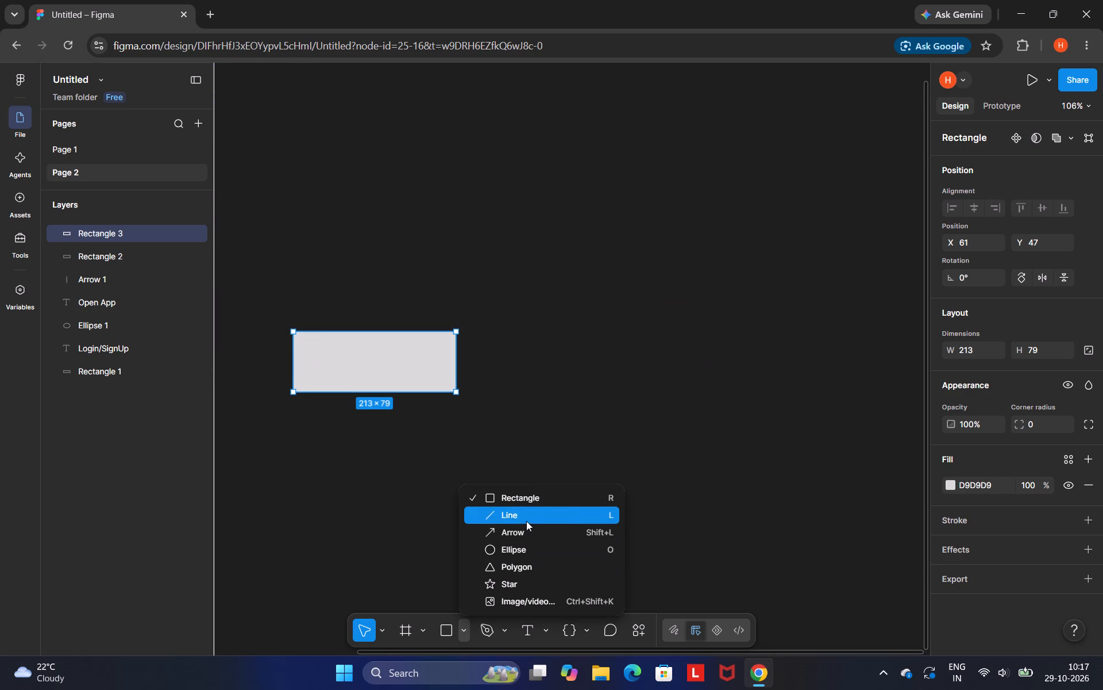
left_click(523, 550)
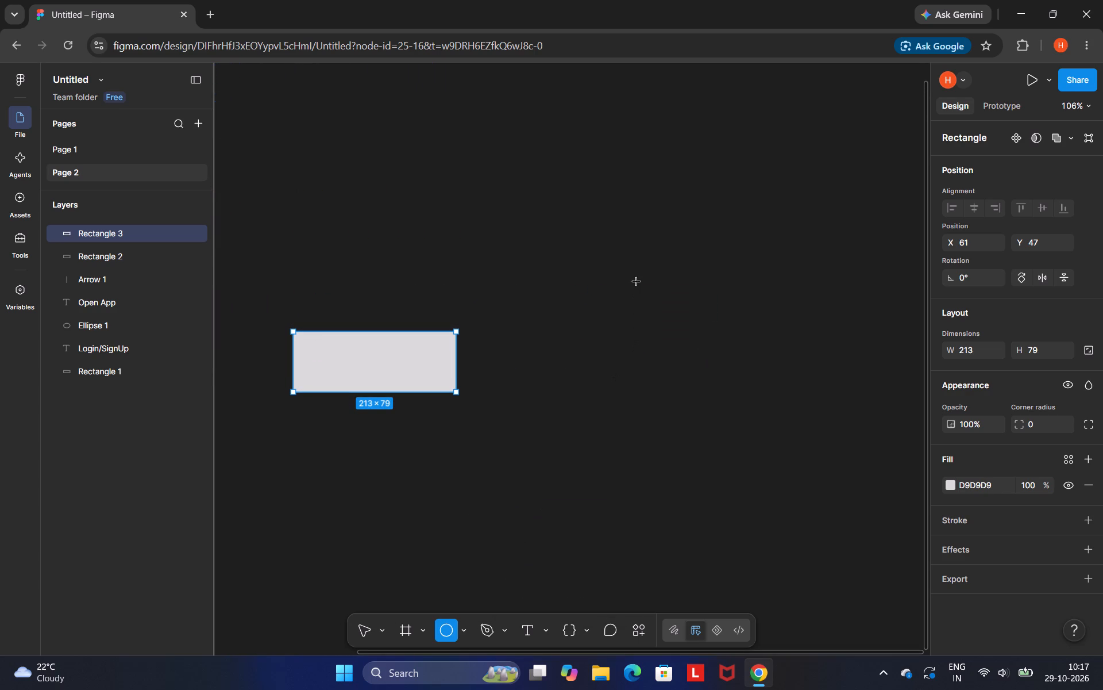
left_click_drag(599, 221, 660, 251)
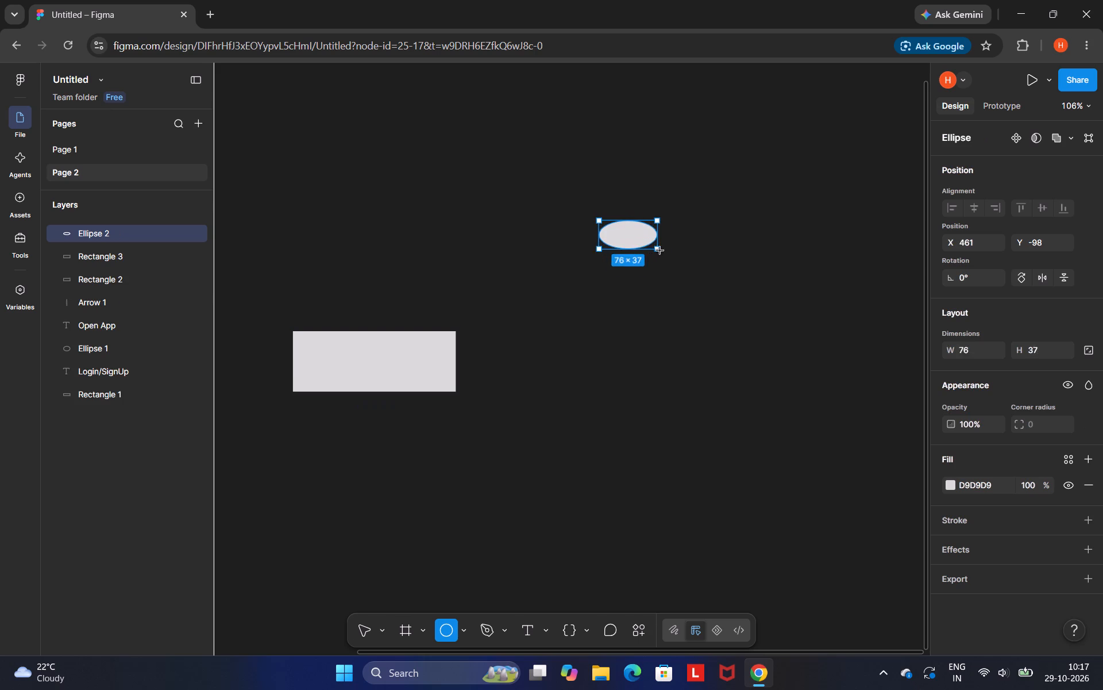
left_click_drag(660, 251, 723, 300)
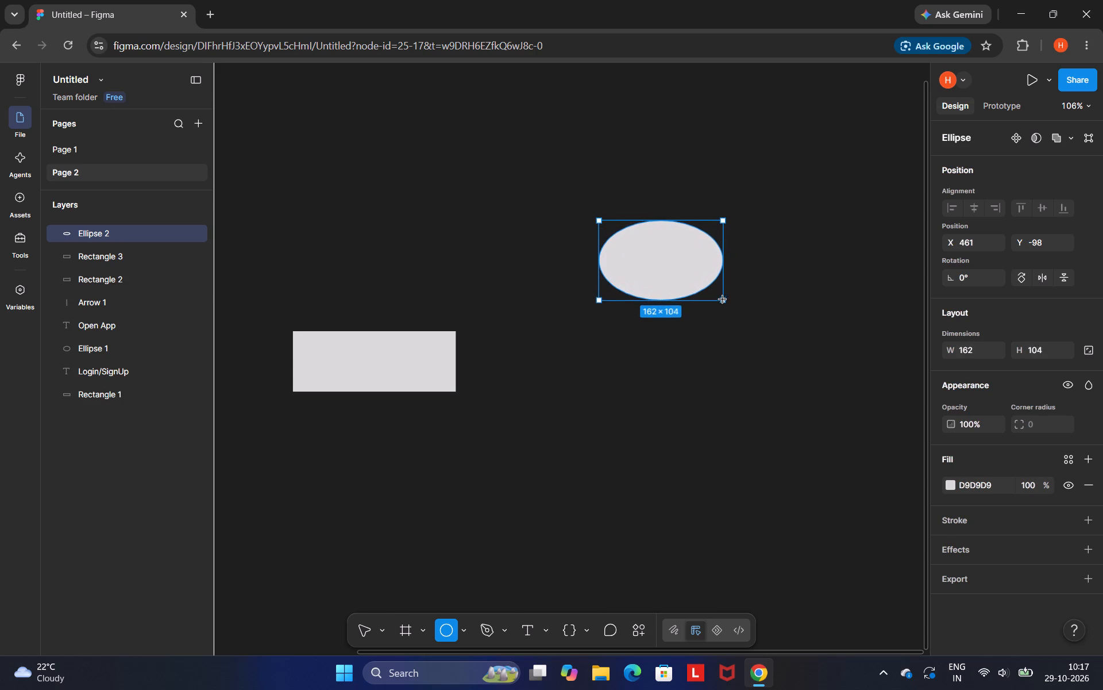
left_click_drag(723, 300, 726, 306)
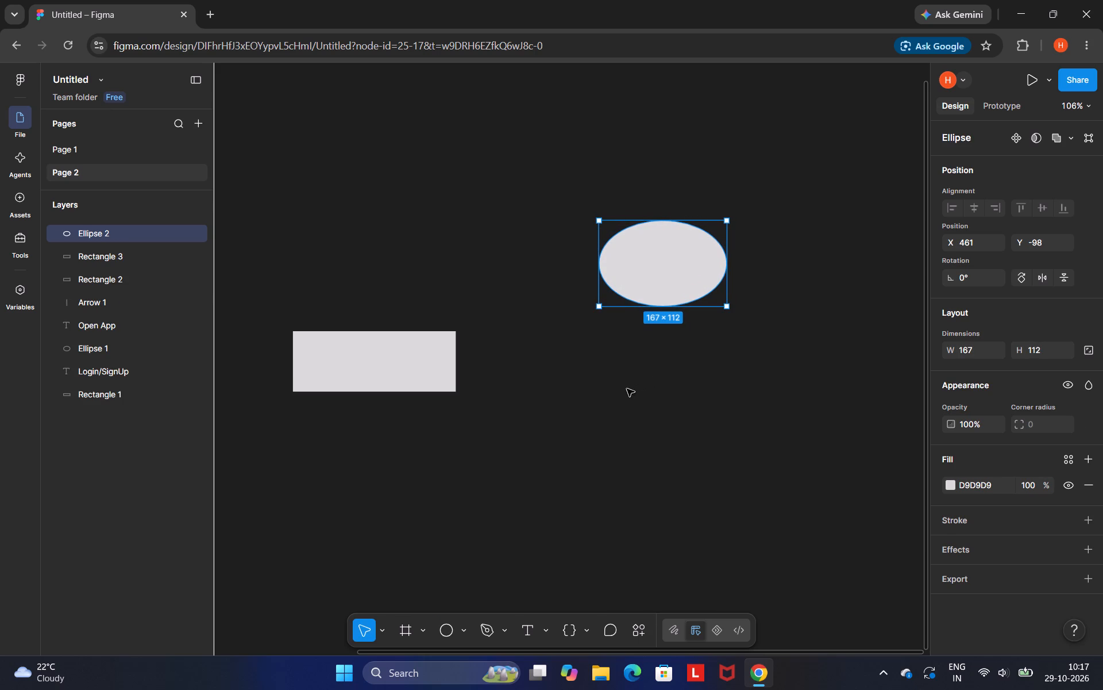
Draw a second ellipse about 164 × 117 below the first grey one, placed at about X 478, Y 126.
left_click(445, 636)
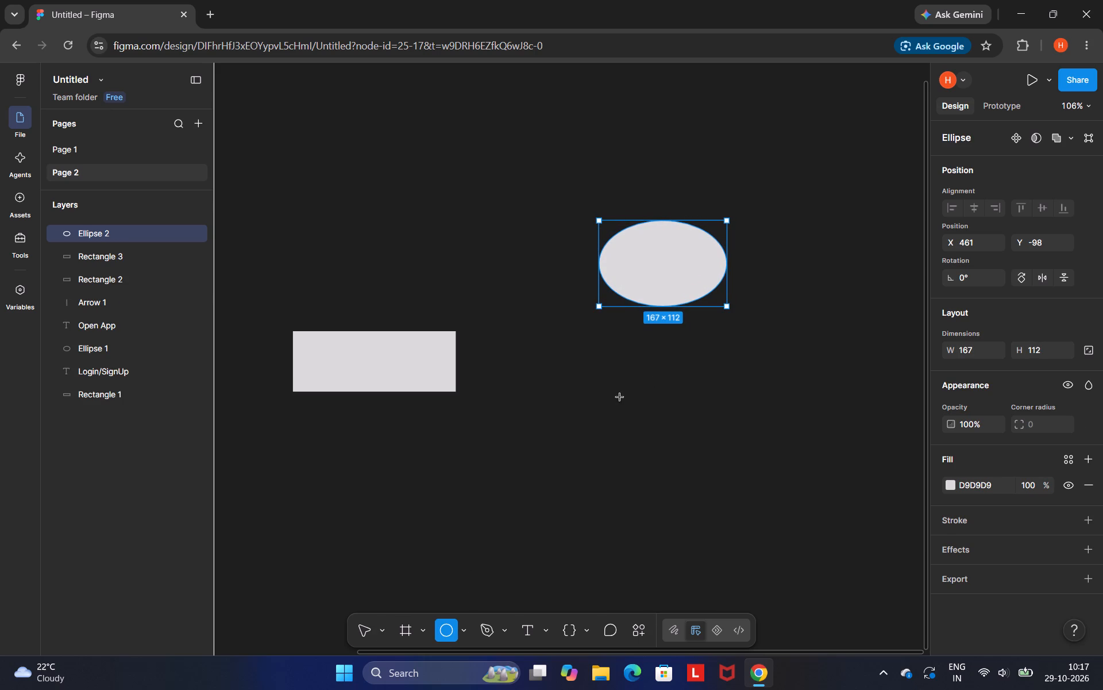
left_click_drag(617, 399, 646, 430)
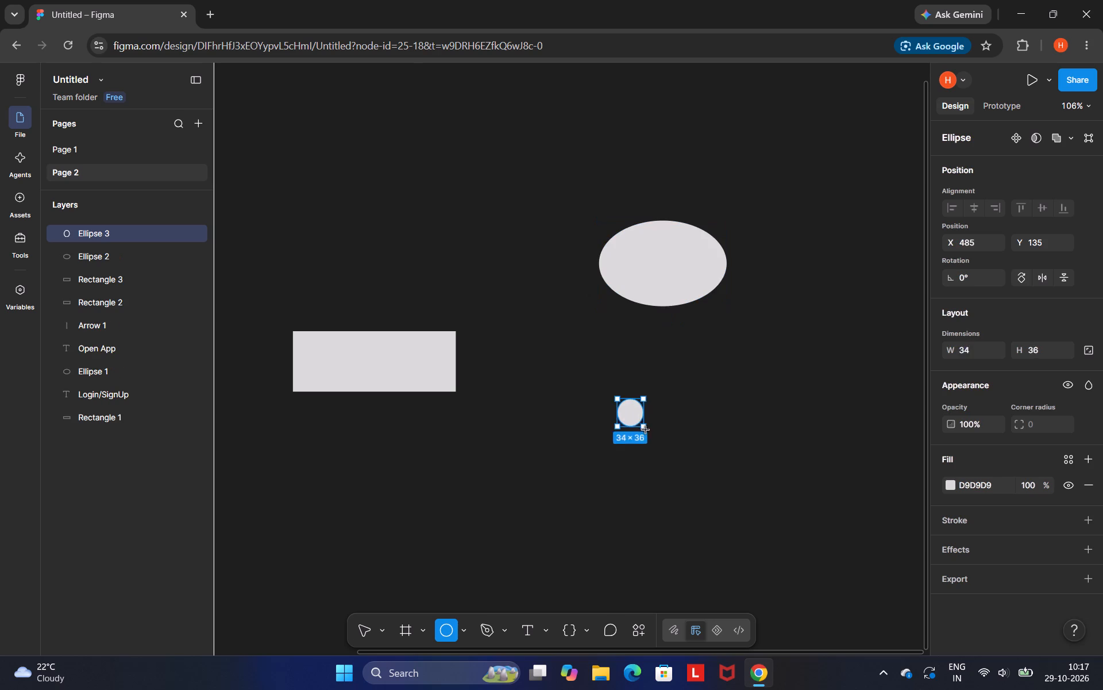
left_click_drag(646, 430, 742, 488)
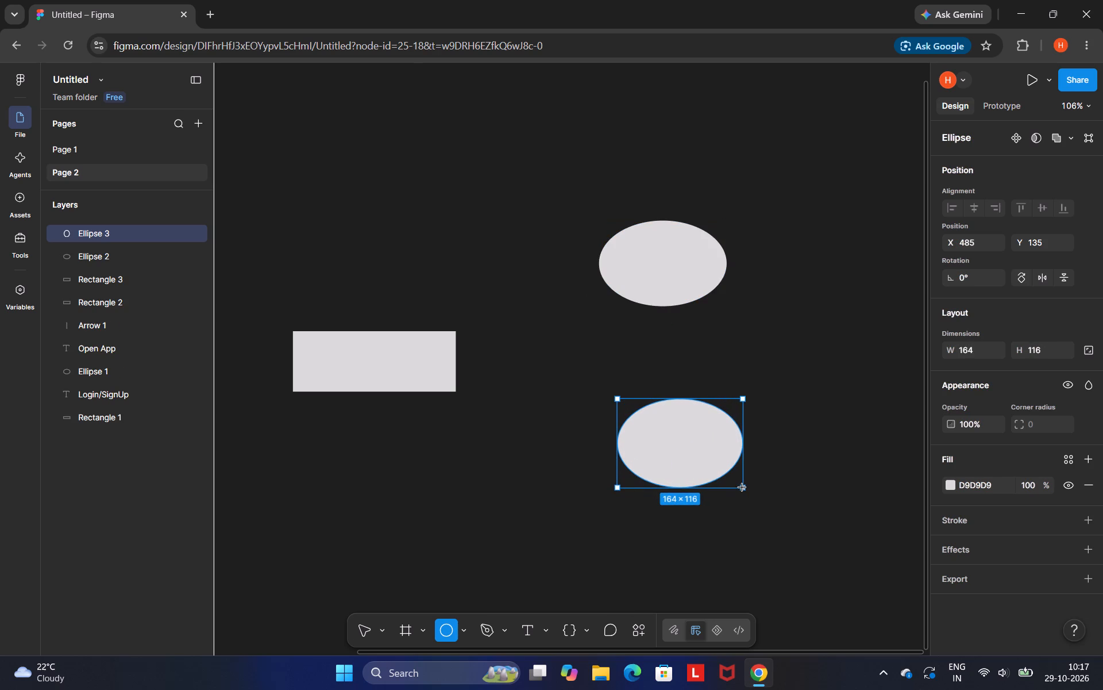
left_click_drag(742, 488, 743, 488)
left_click_drag(689, 450, 684, 445)
Change the fill of the grey rectangle below Login/SignUp to muted green 6CAA70.
scroll(603, 402, "right", 1)
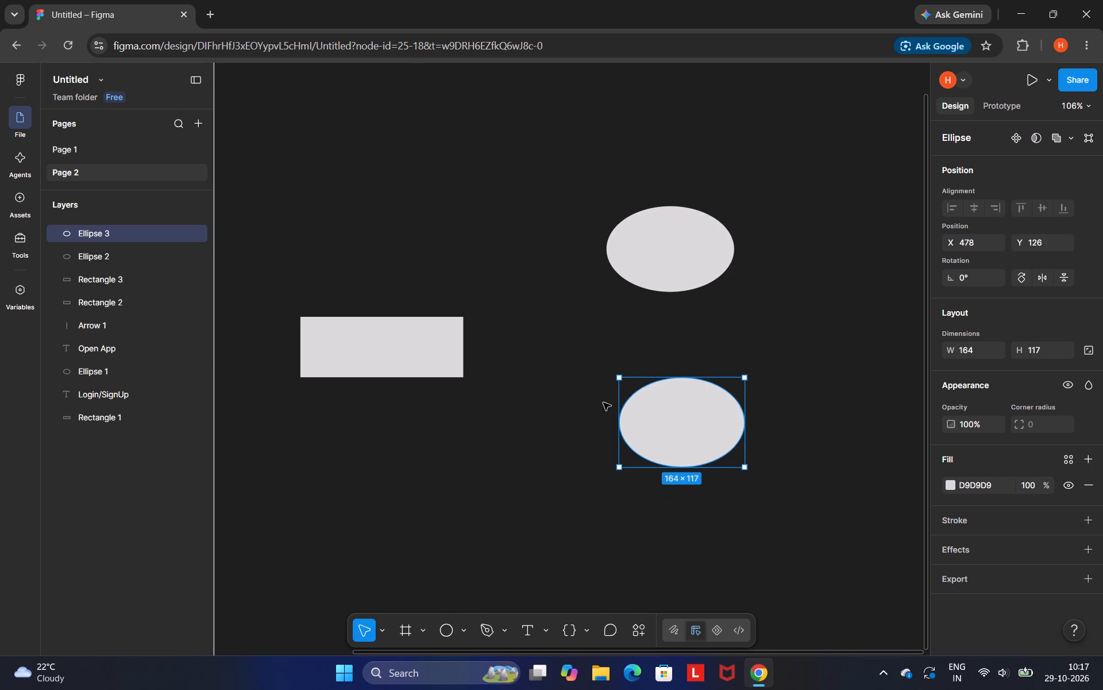
scroll(603, 402, "right", 1)
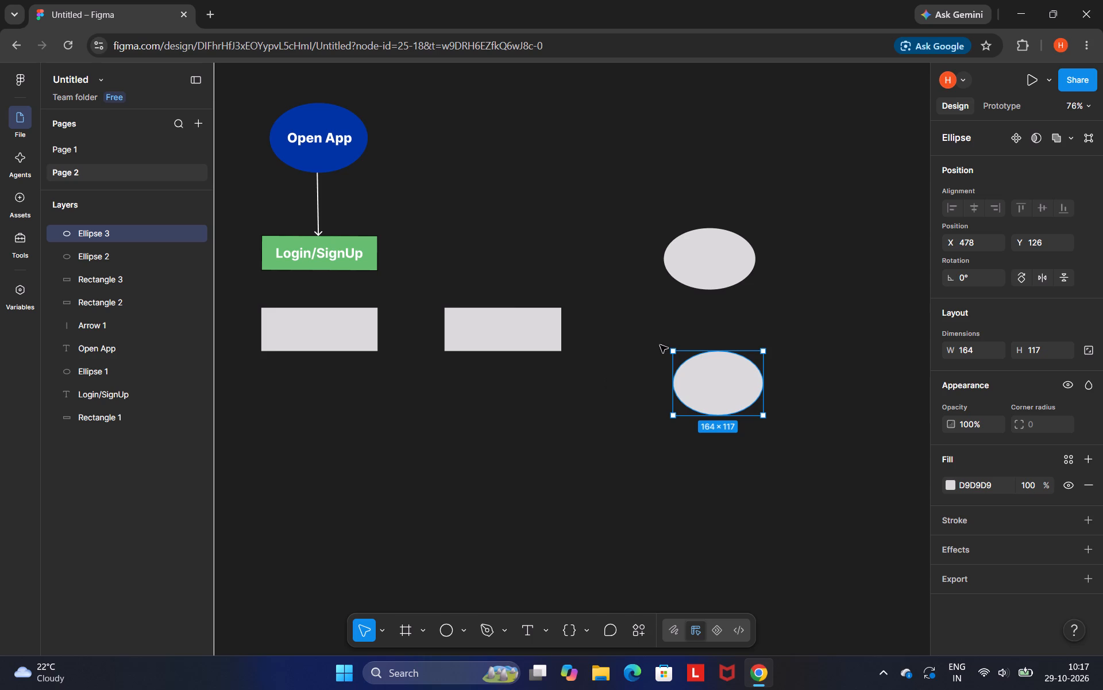
scroll(660, 345, "right", 1)
scroll(660, 345, "down", 2)
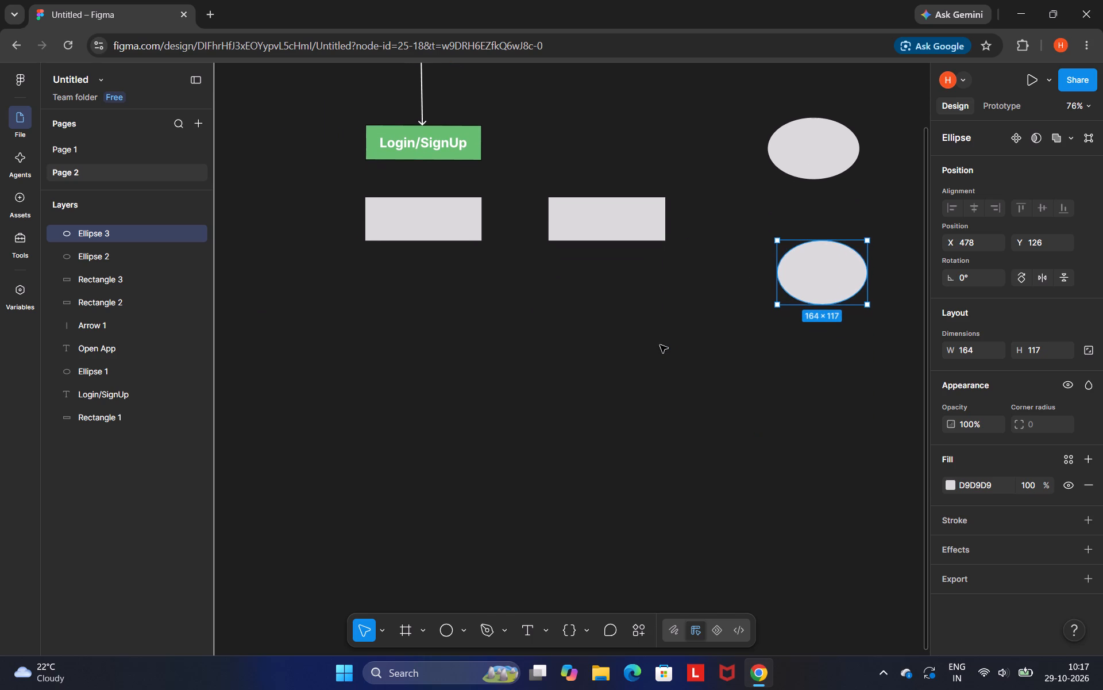
left_click(443, 228)
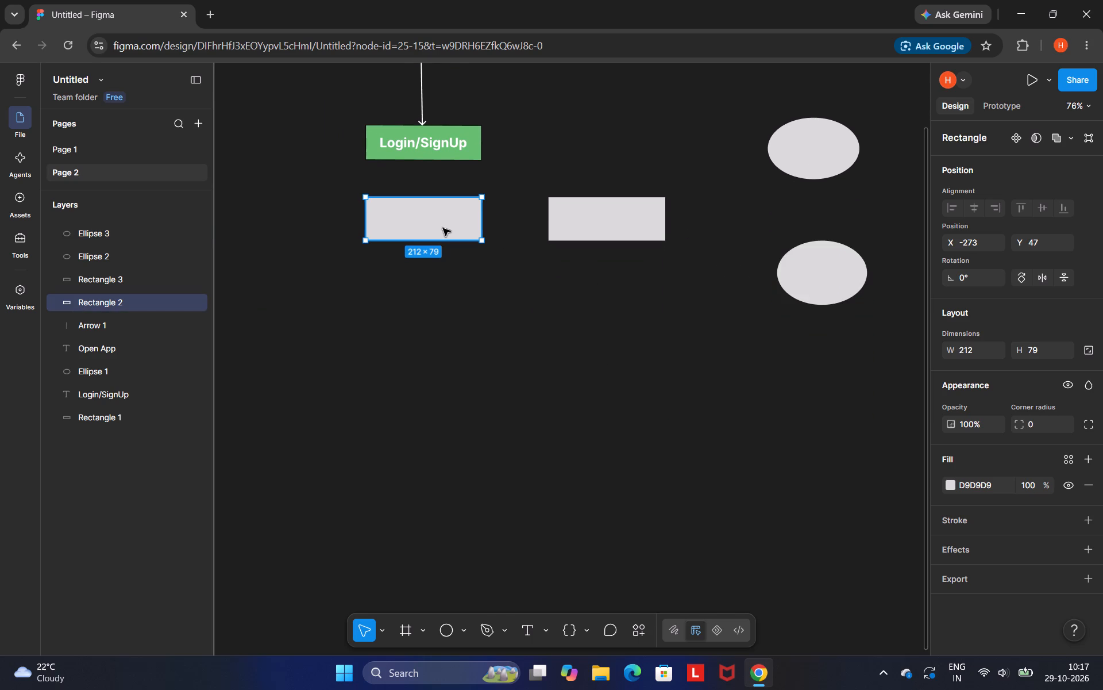
left_click(954, 480)
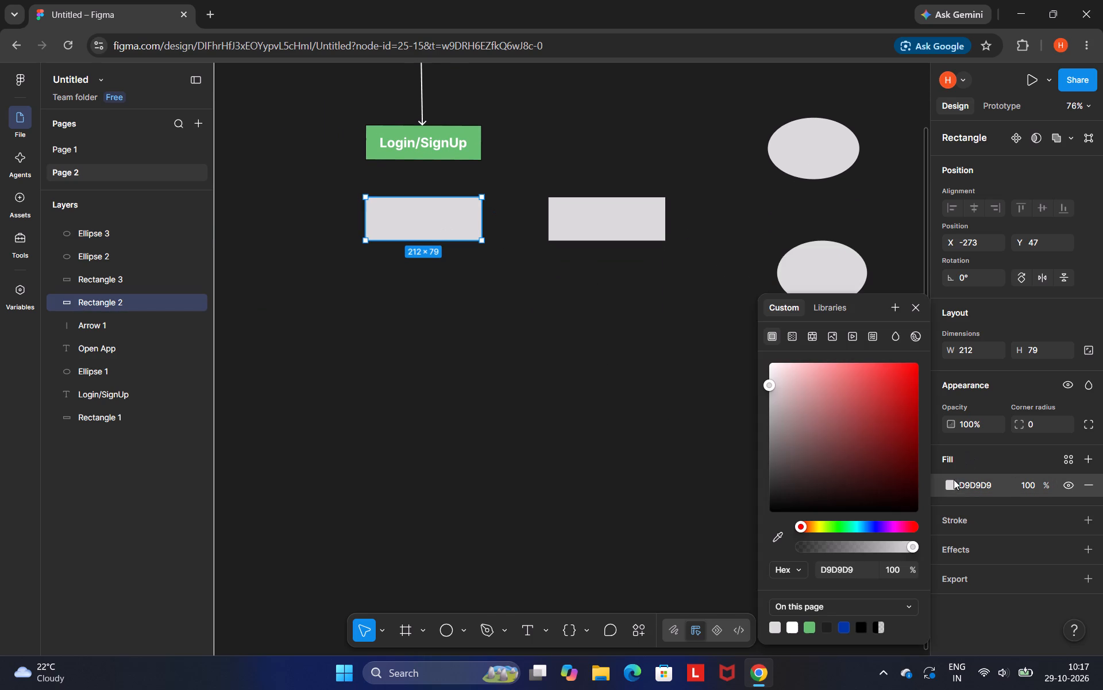
left_click_drag(803, 524, 828, 523)
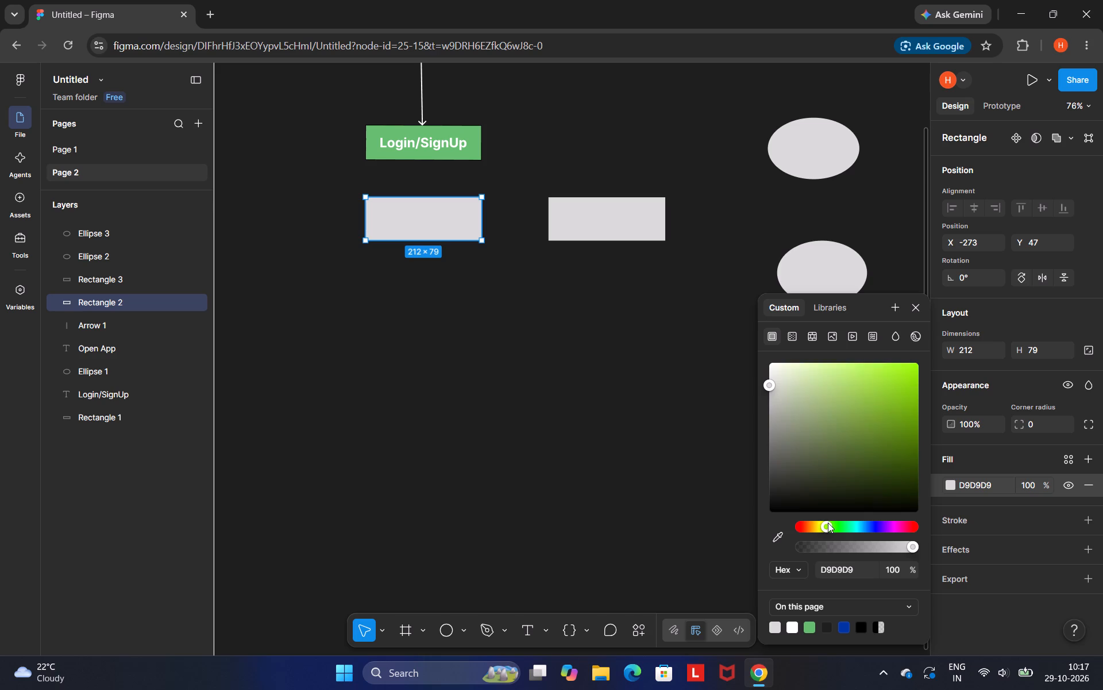
left_click_drag(828, 523, 839, 526)
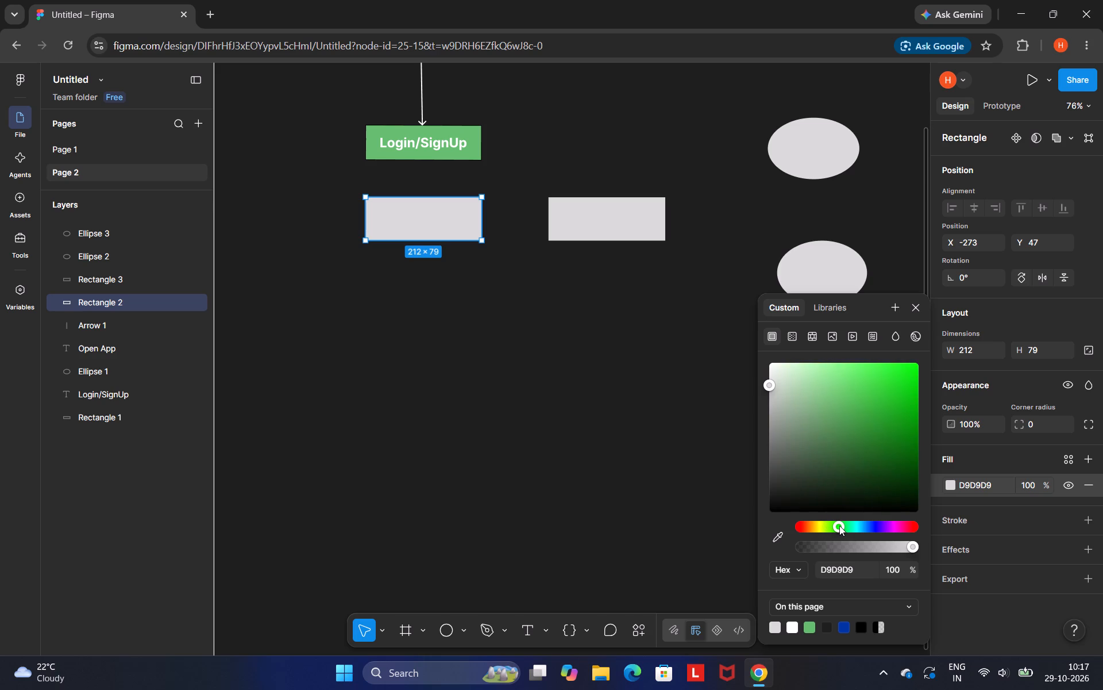
left_click_drag(839, 526, 839, 526)
left_click_drag(769, 382, 798, 386)
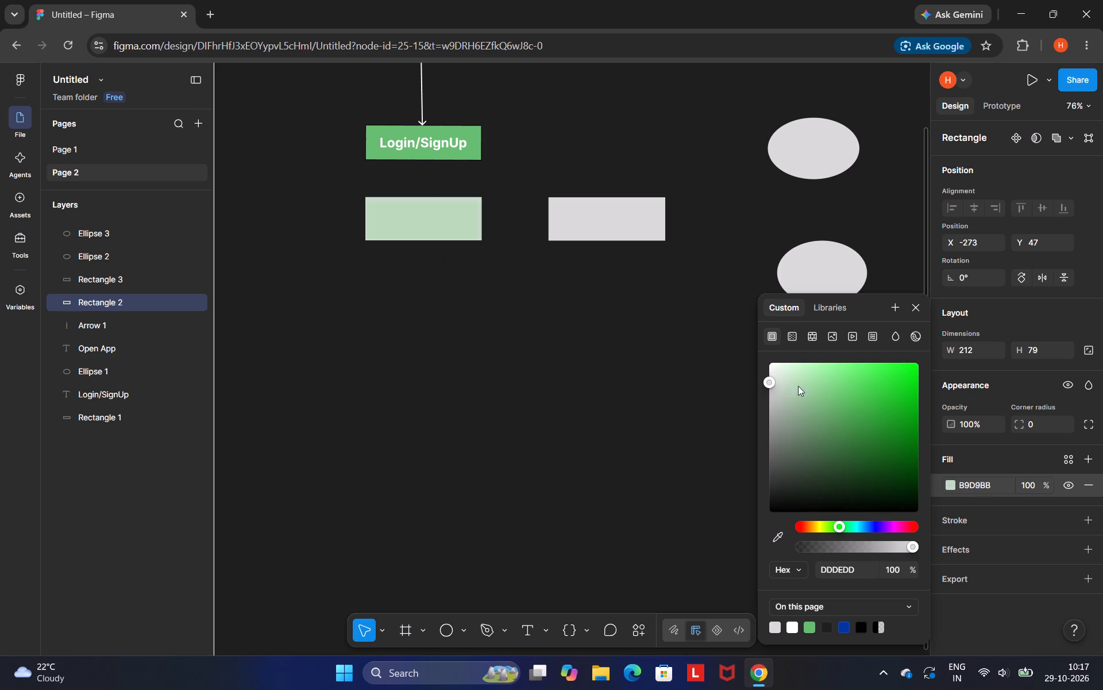
left_click_drag(798, 386, 825, 412)
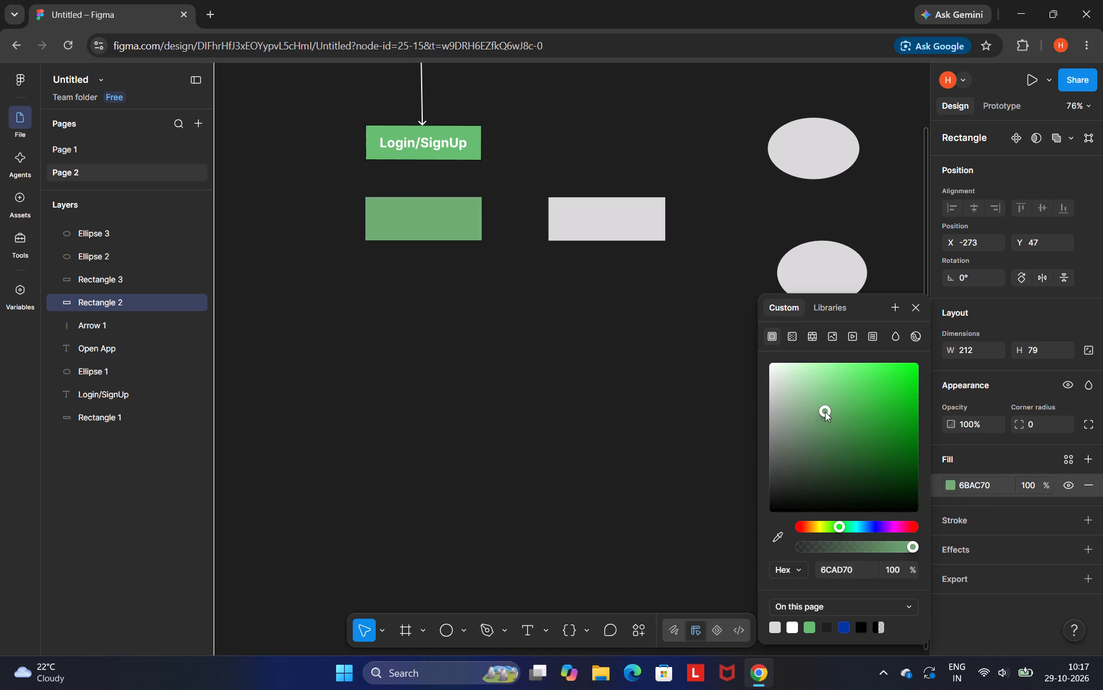
left_click_drag(825, 412, 823, 413)
left_click(666, 407)
Change the fill of the remaining grey rectangle to a medium green similar to the Login/SignUp rectangle.
left_click(603, 223)
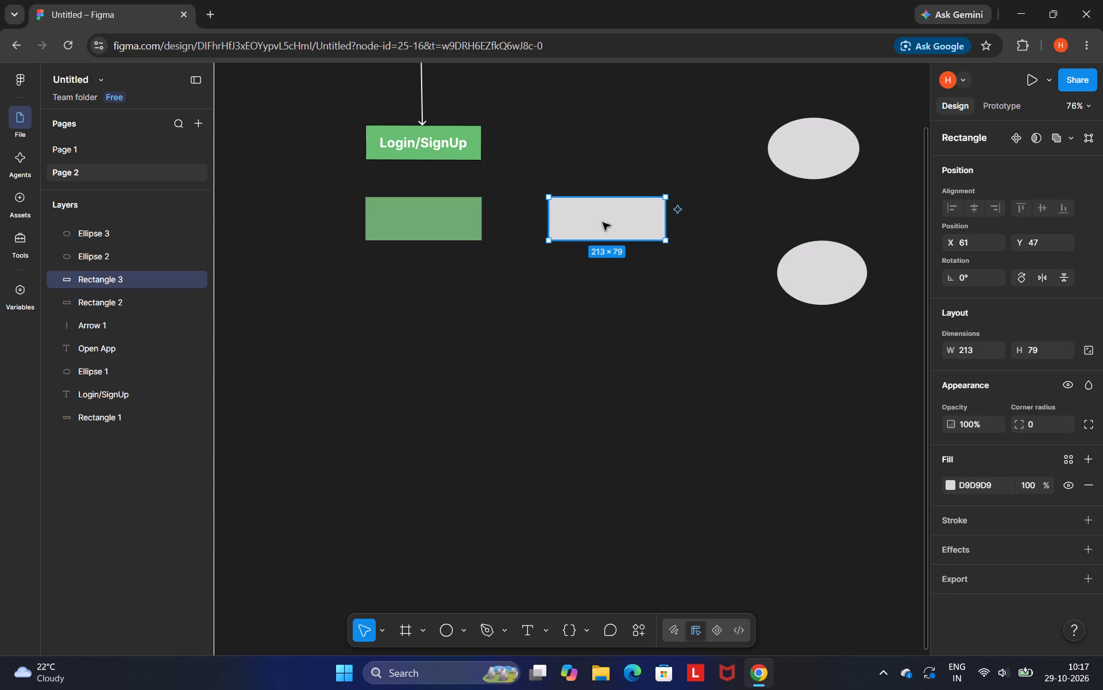
left_click(953, 481)
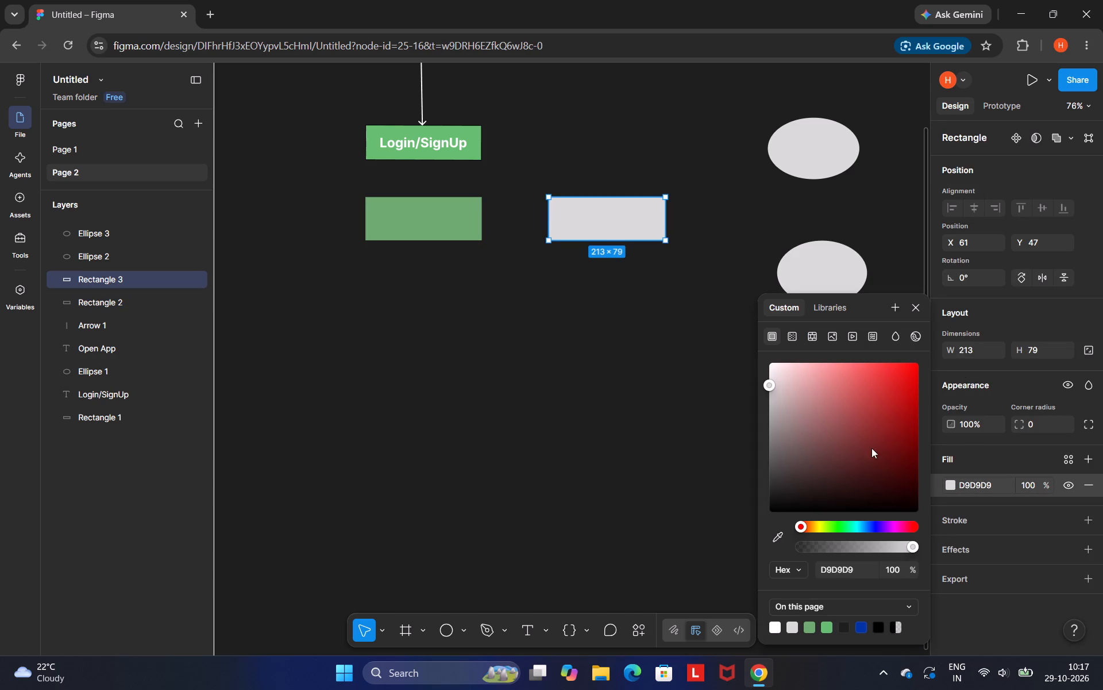
left_click(834, 526)
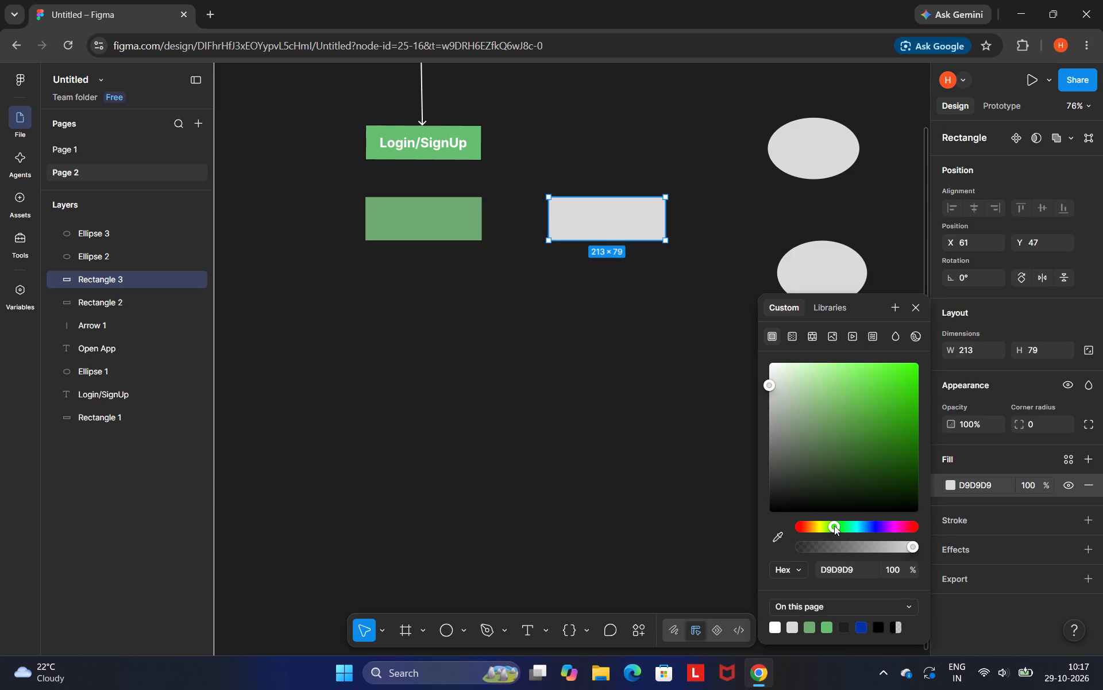
left_click(838, 525)
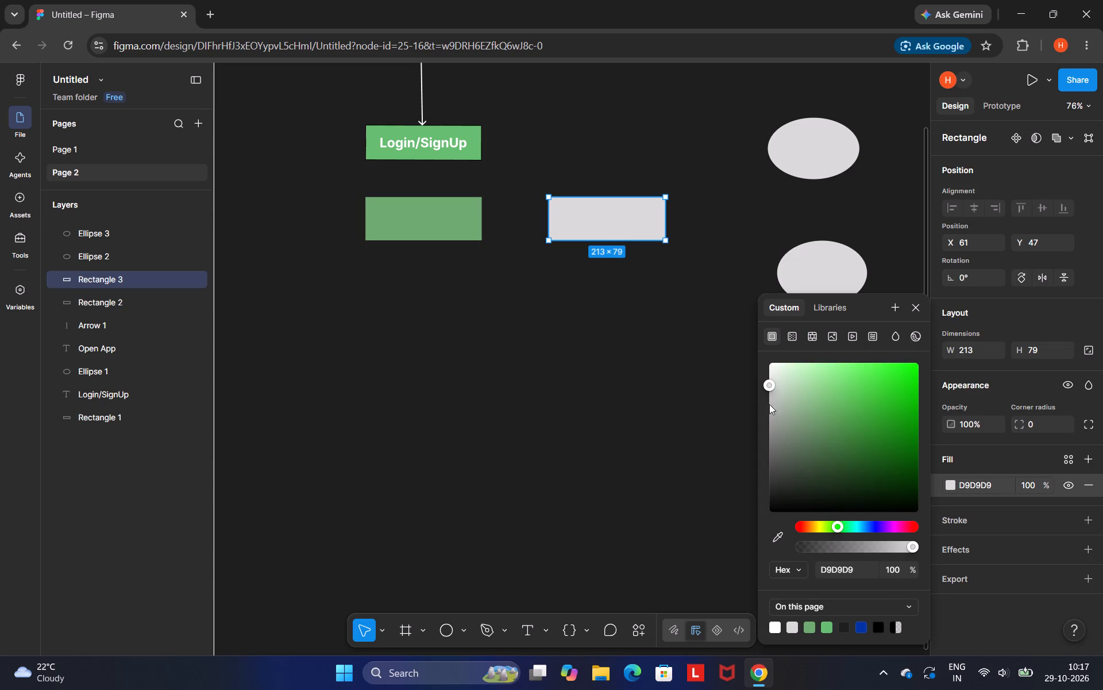
left_click_drag(768, 387, 799, 395)
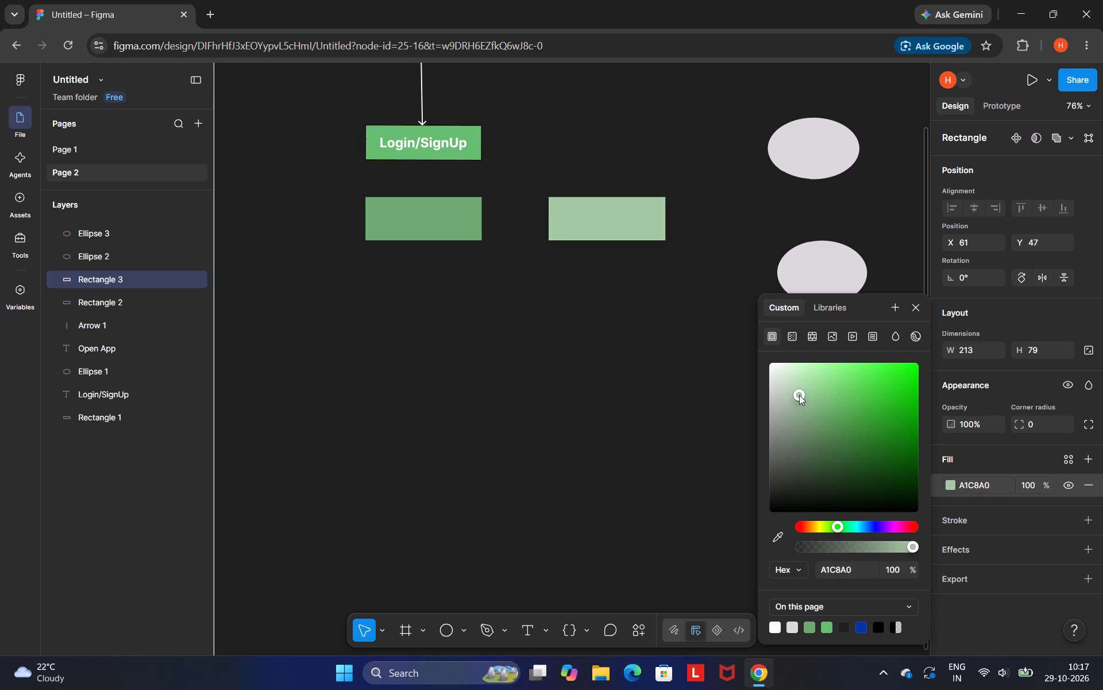
left_click_drag(799, 395, 831, 405)
left_click(654, 371)
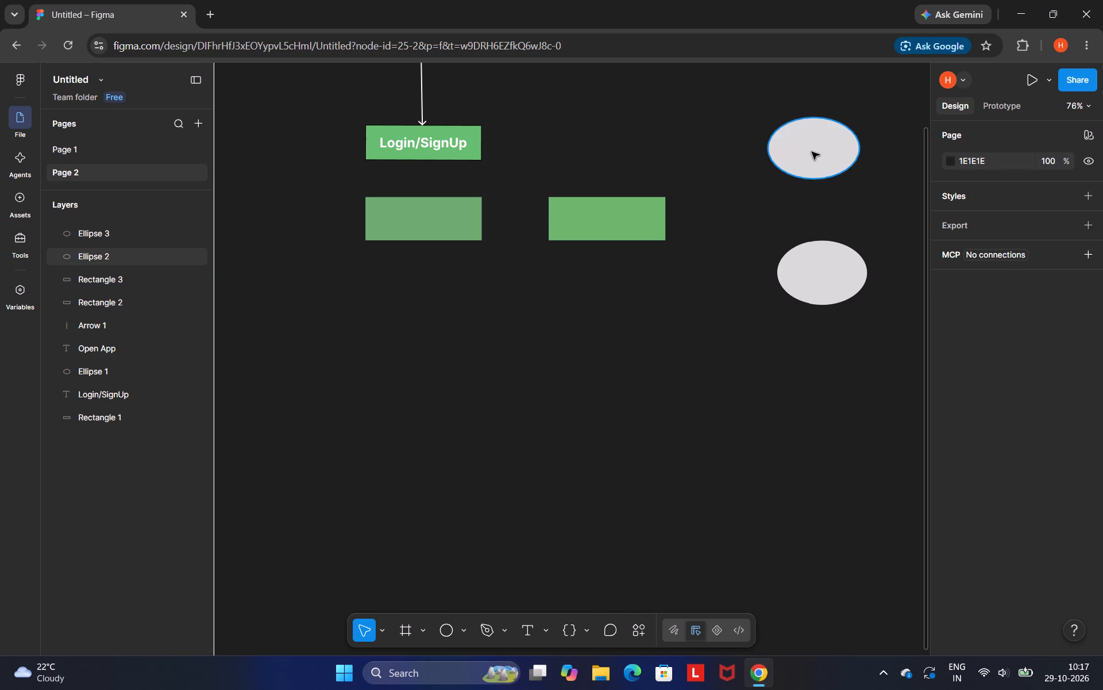
Change the fill of the upper grey ellipse to a bright, fully saturated blue.
left_click(812, 152)
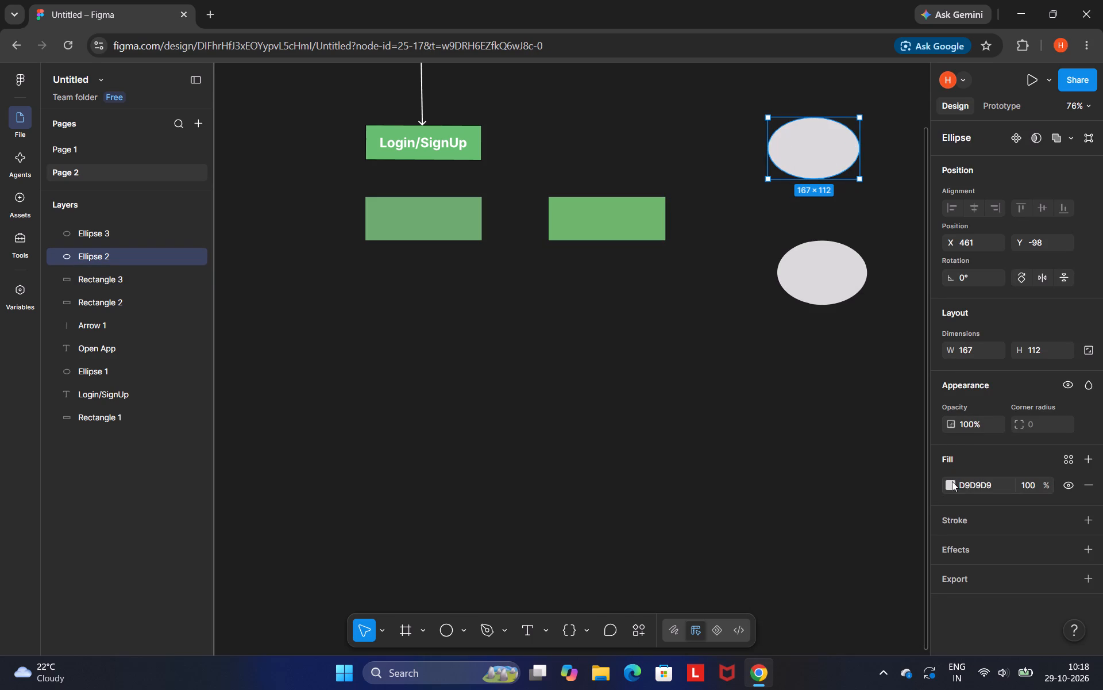
left_click(952, 481)
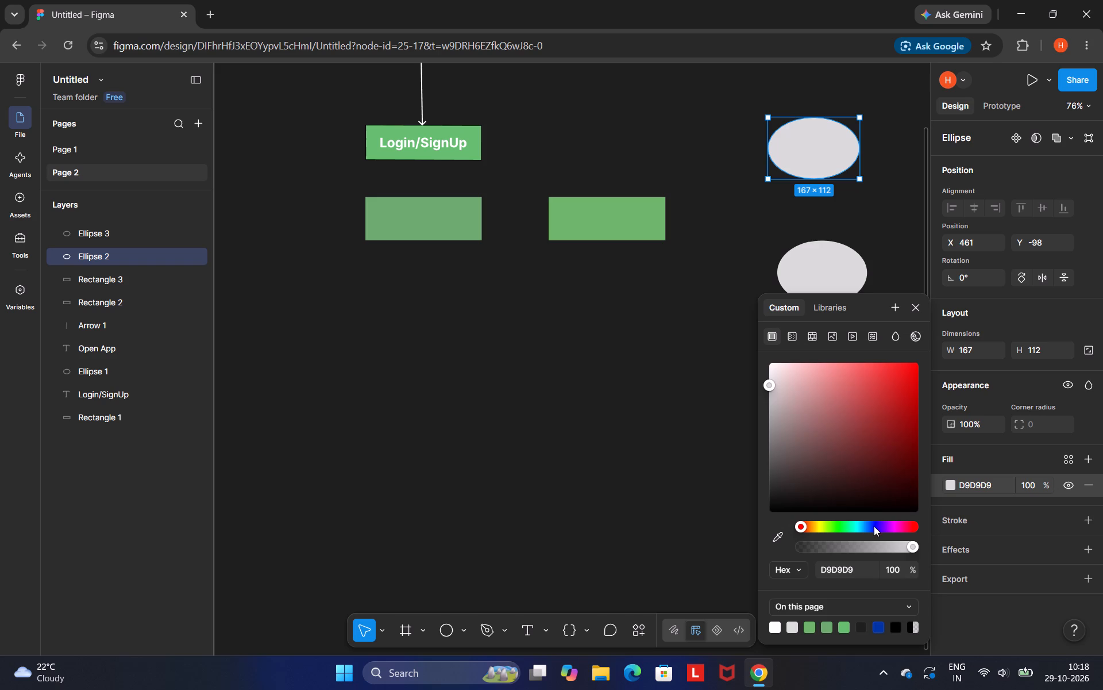
left_click(874, 526)
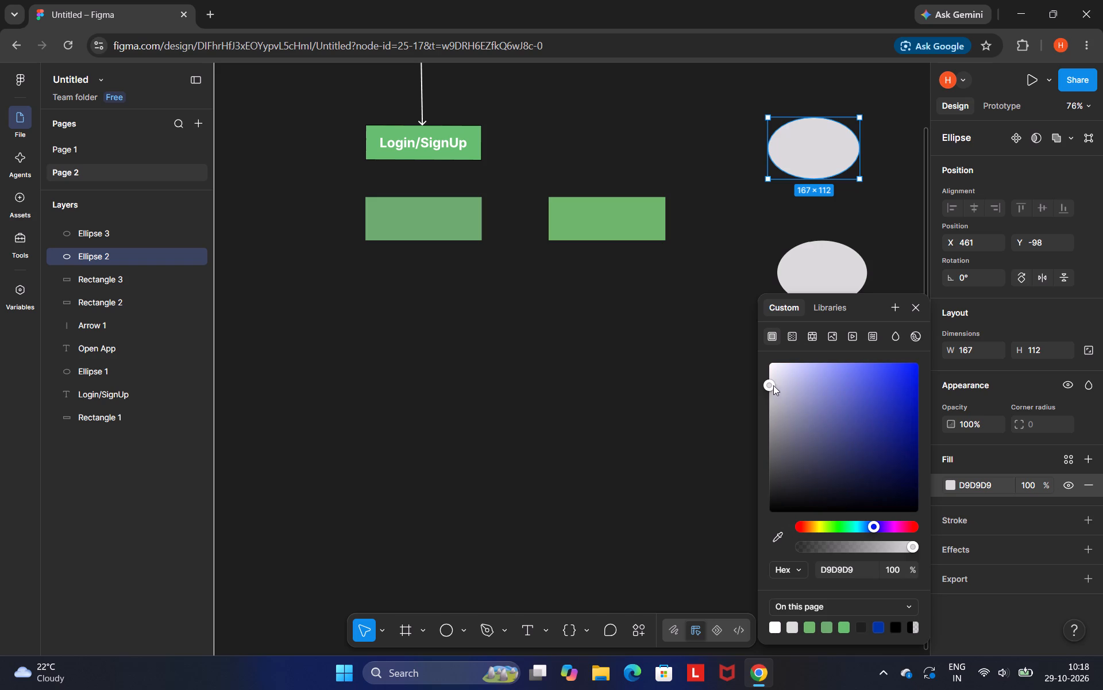
left_click_drag(769, 383, 842, 399)
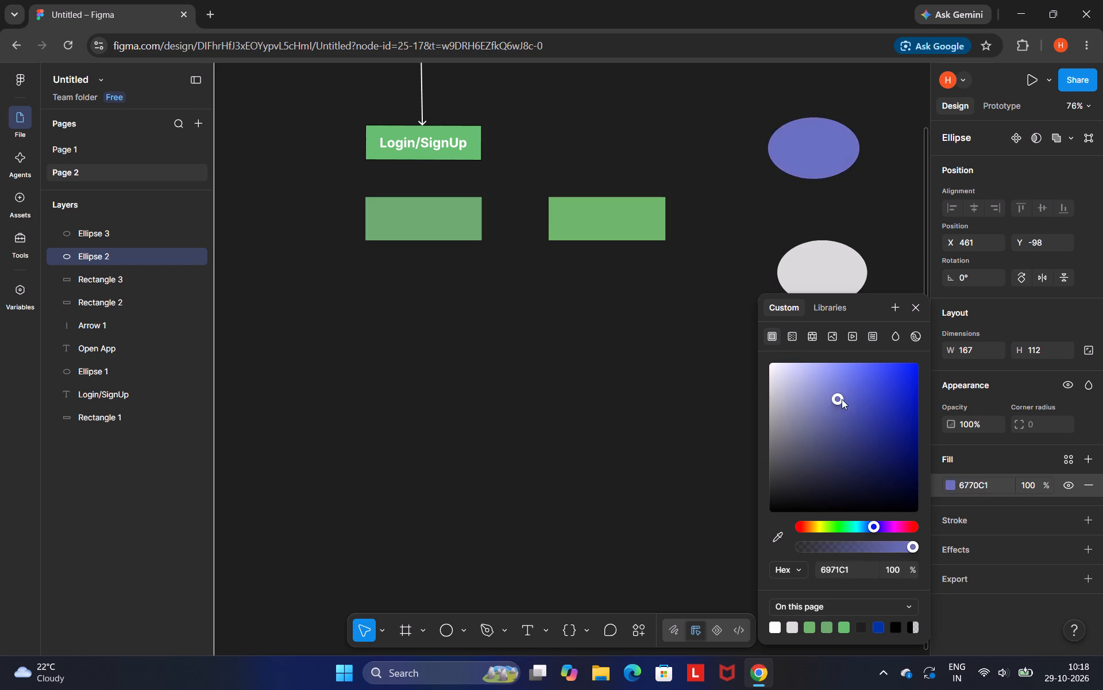
left_click_drag(842, 399, 888, 436)
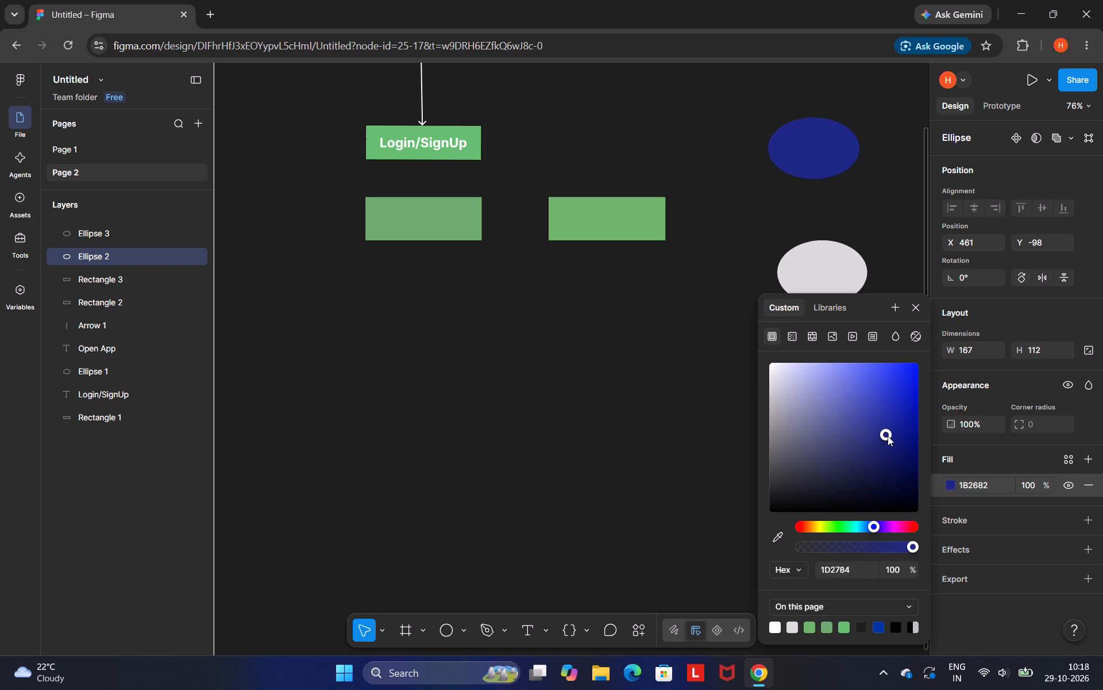
left_click_drag(888, 436, 849, 389)
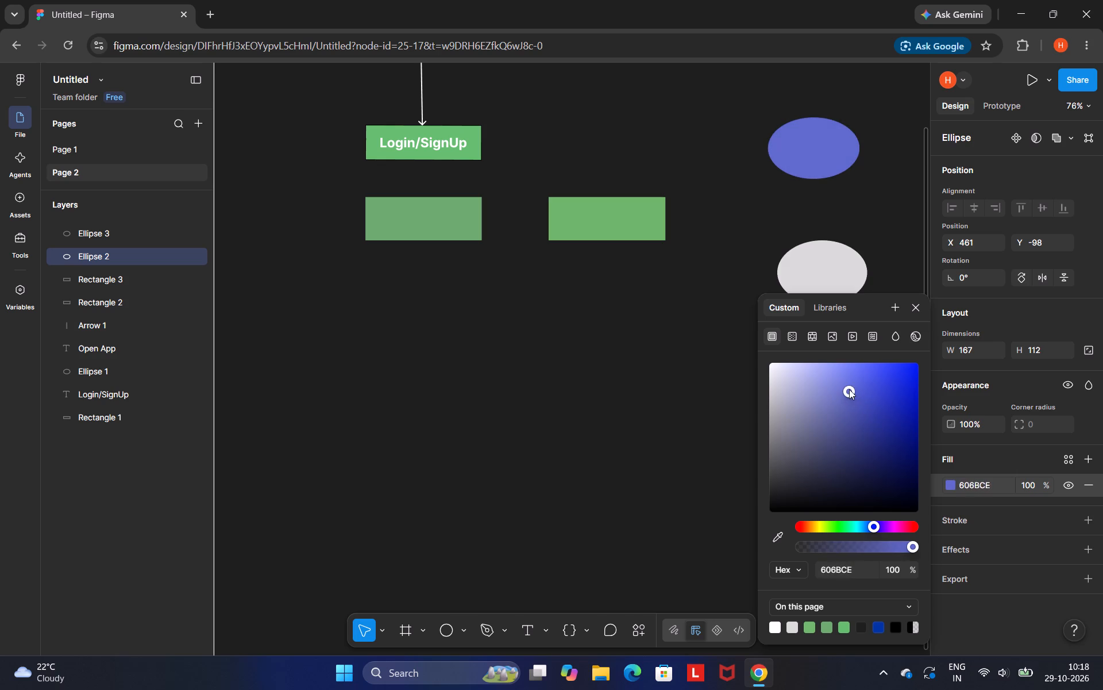
left_click_drag(849, 389, 910, 377)
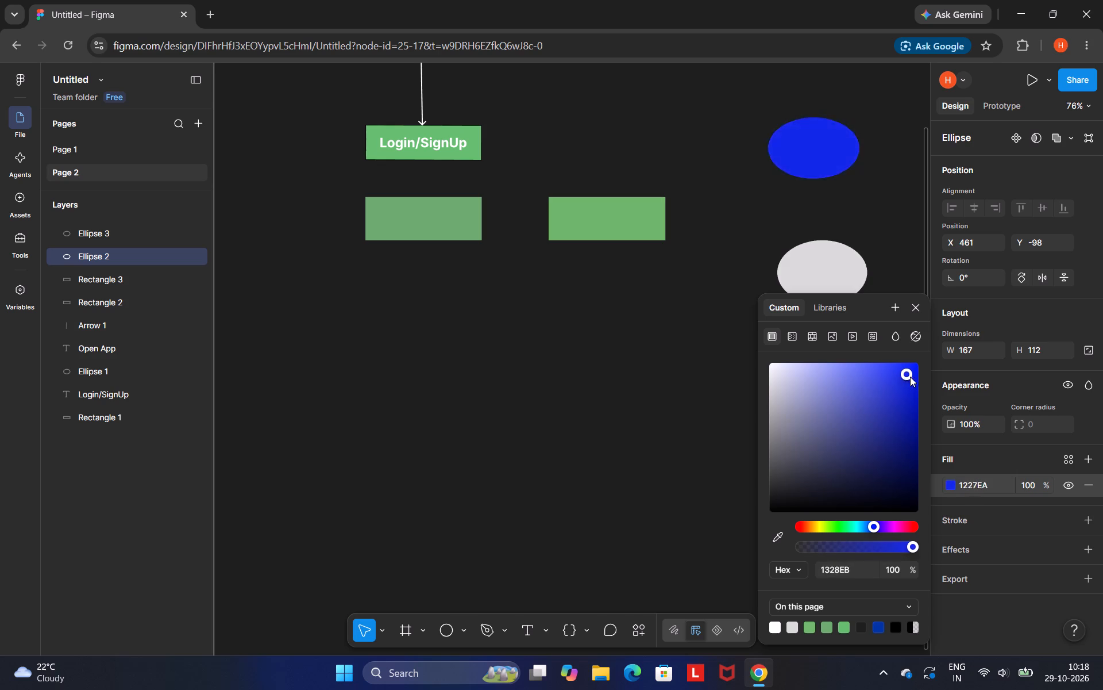
left_click_drag(910, 377, 918, 381)
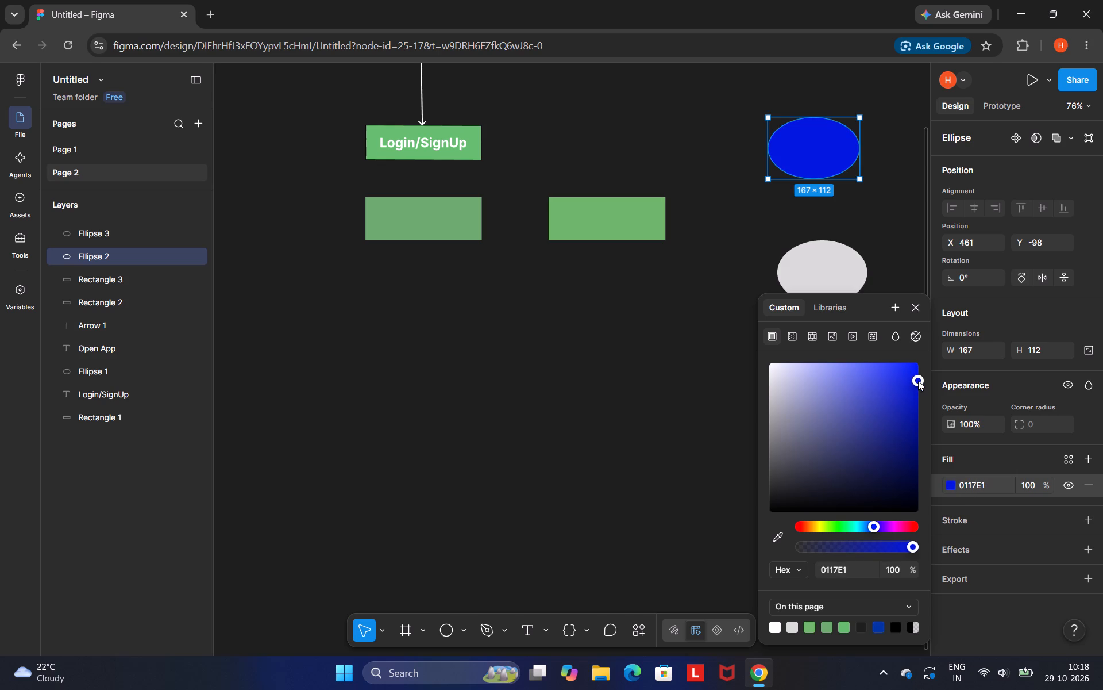
left_click_drag(918, 381, 917, 367)
left_click(658, 371)
Change the fill of the remaining grey ellipse to a bright saturated blue similar to the ellipse above it.
left_click(841, 262)
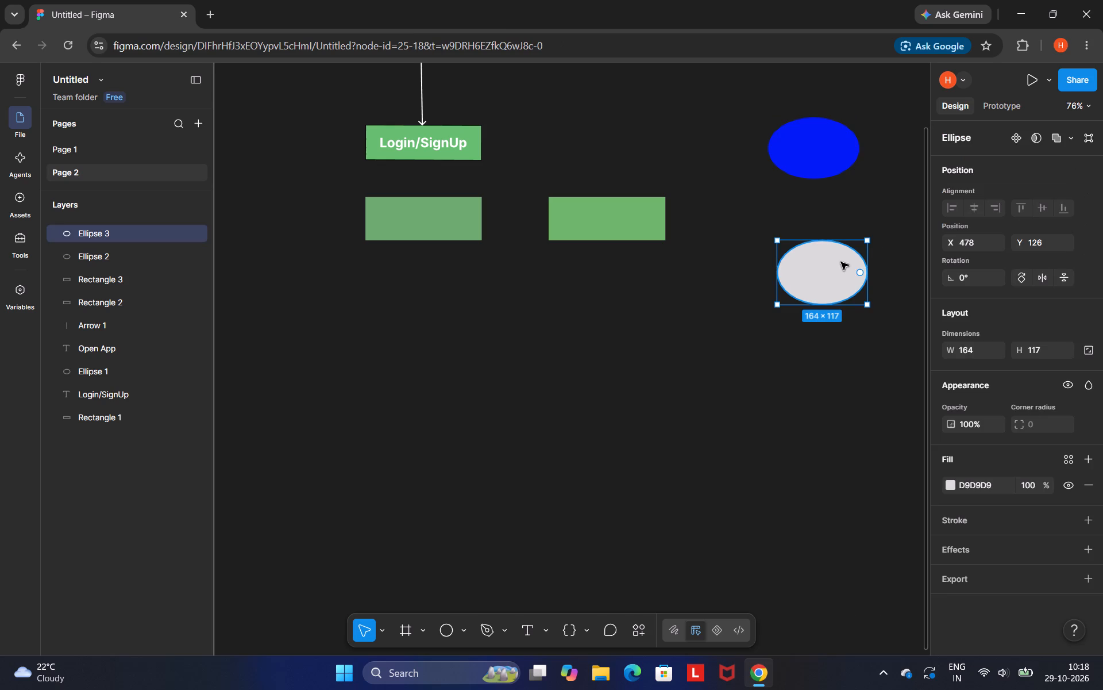
left_click(954, 482)
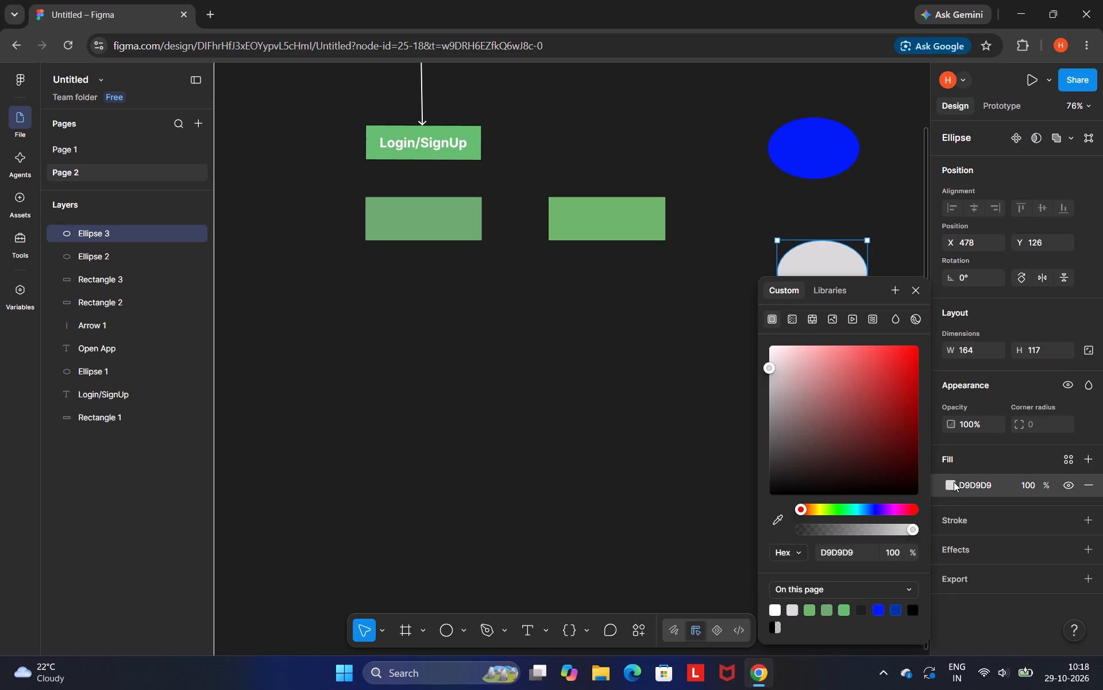
left_click(876, 505)
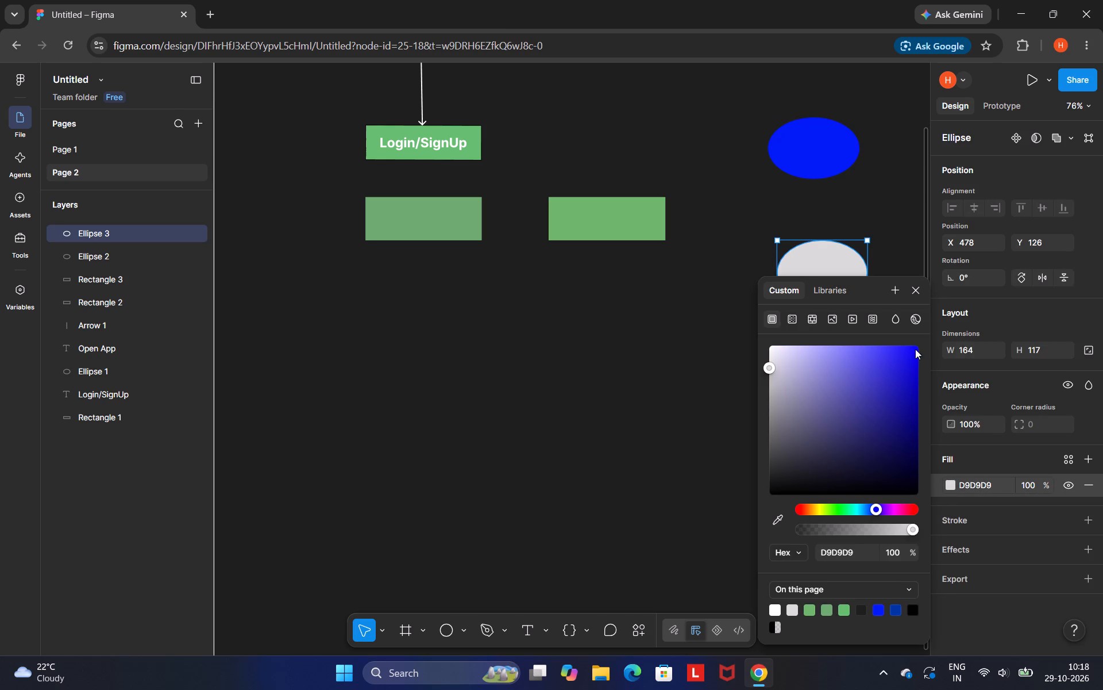
left_click(915, 349)
left_click_drag(915, 349, 911, 353)
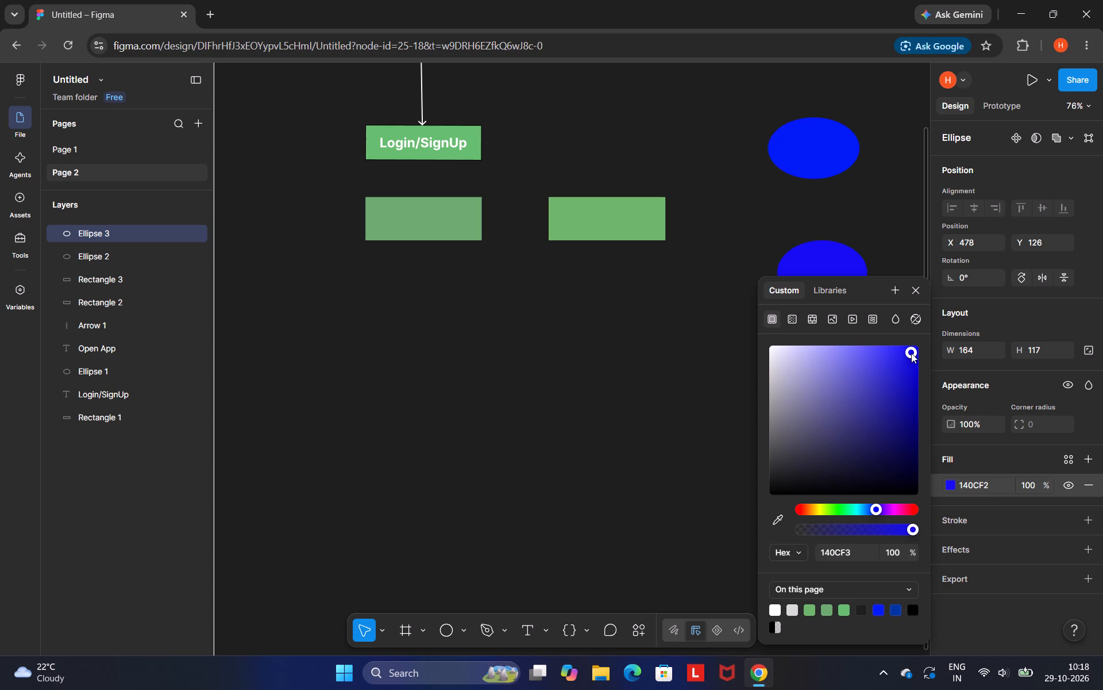
left_click_drag(911, 353, 923, 352)
left_click(680, 353)
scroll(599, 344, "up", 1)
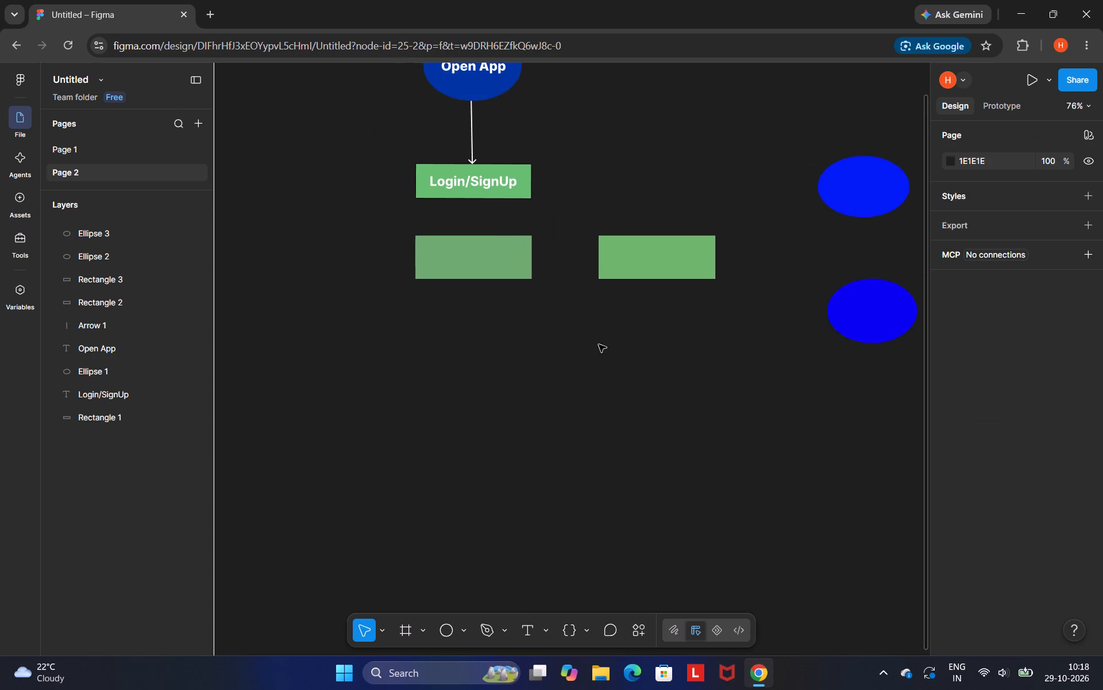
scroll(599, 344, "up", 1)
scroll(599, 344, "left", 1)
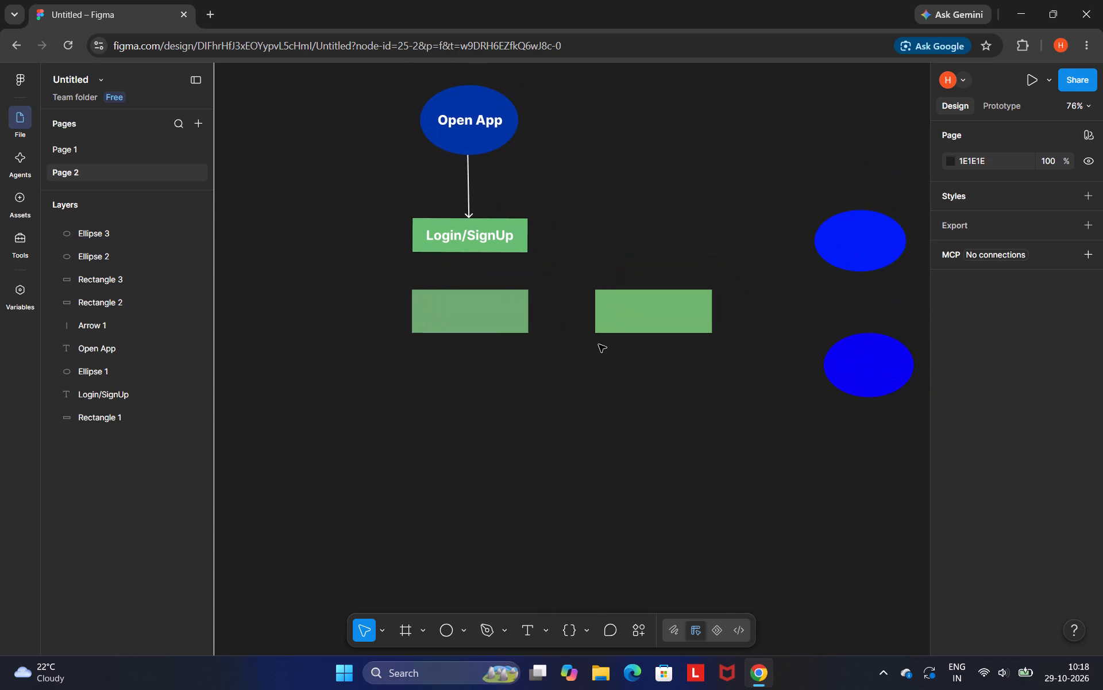
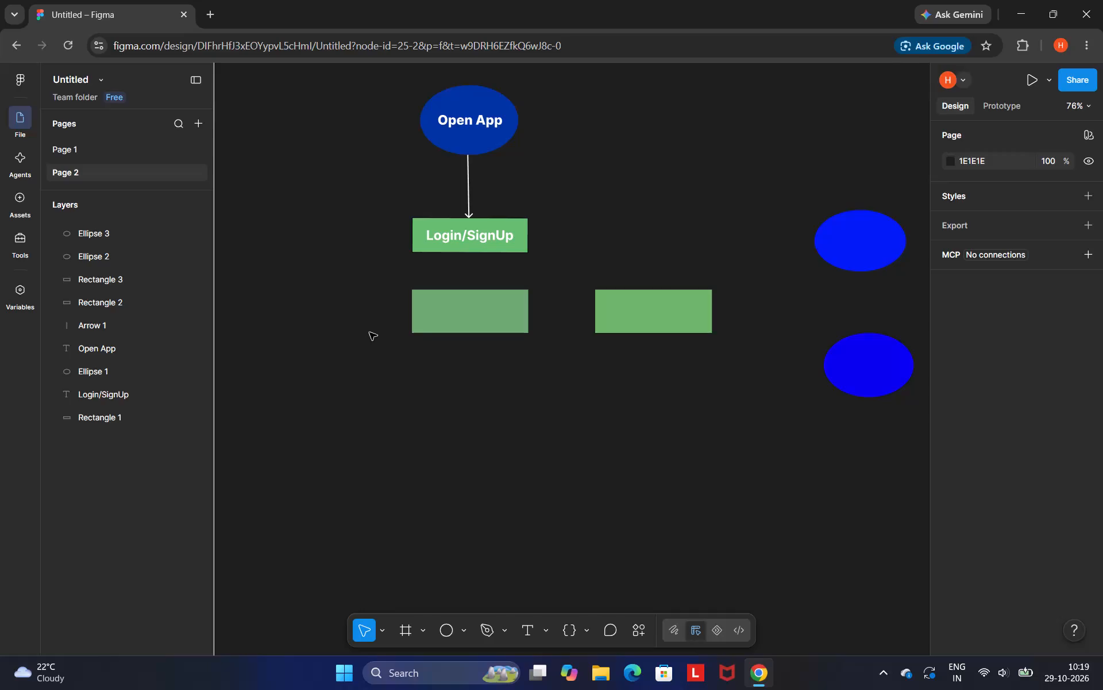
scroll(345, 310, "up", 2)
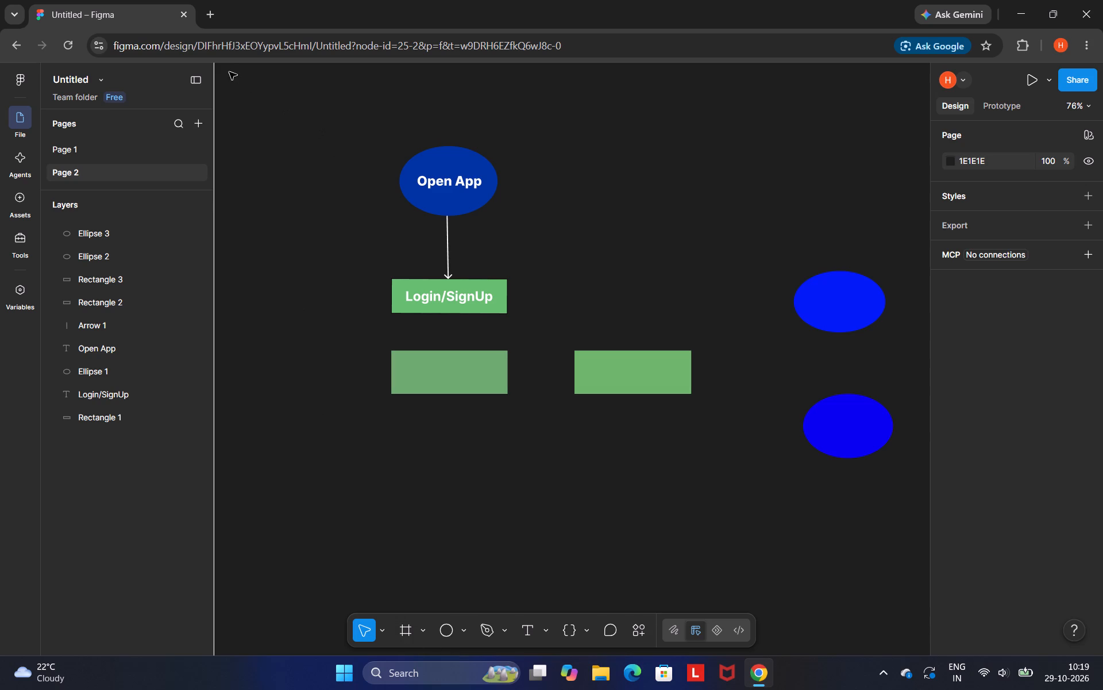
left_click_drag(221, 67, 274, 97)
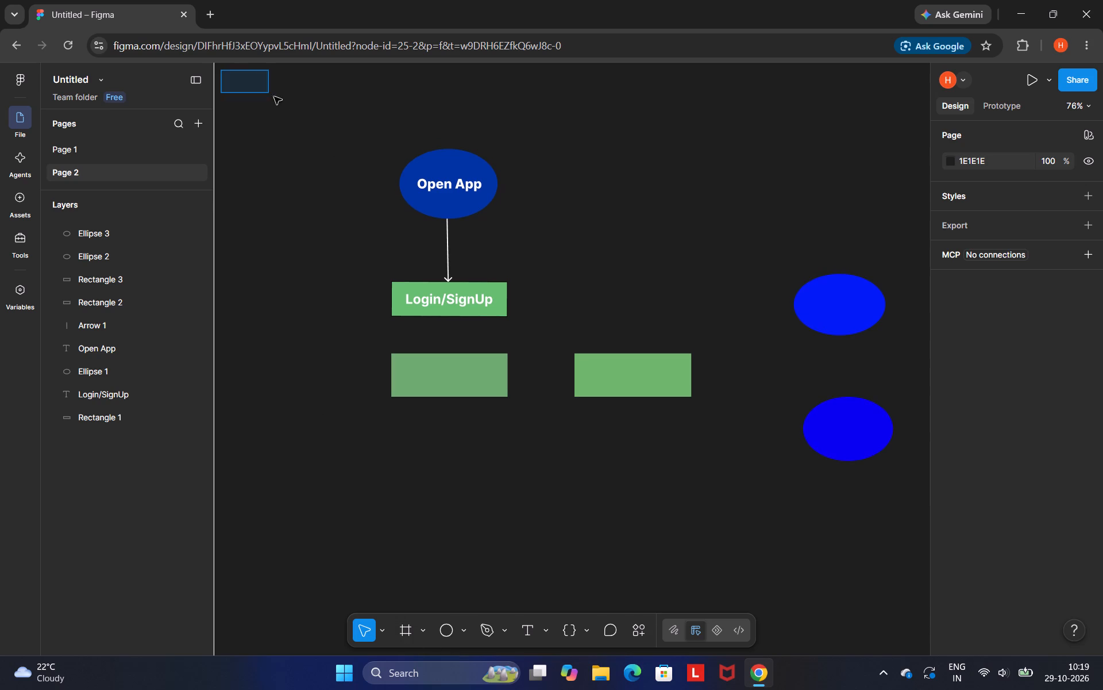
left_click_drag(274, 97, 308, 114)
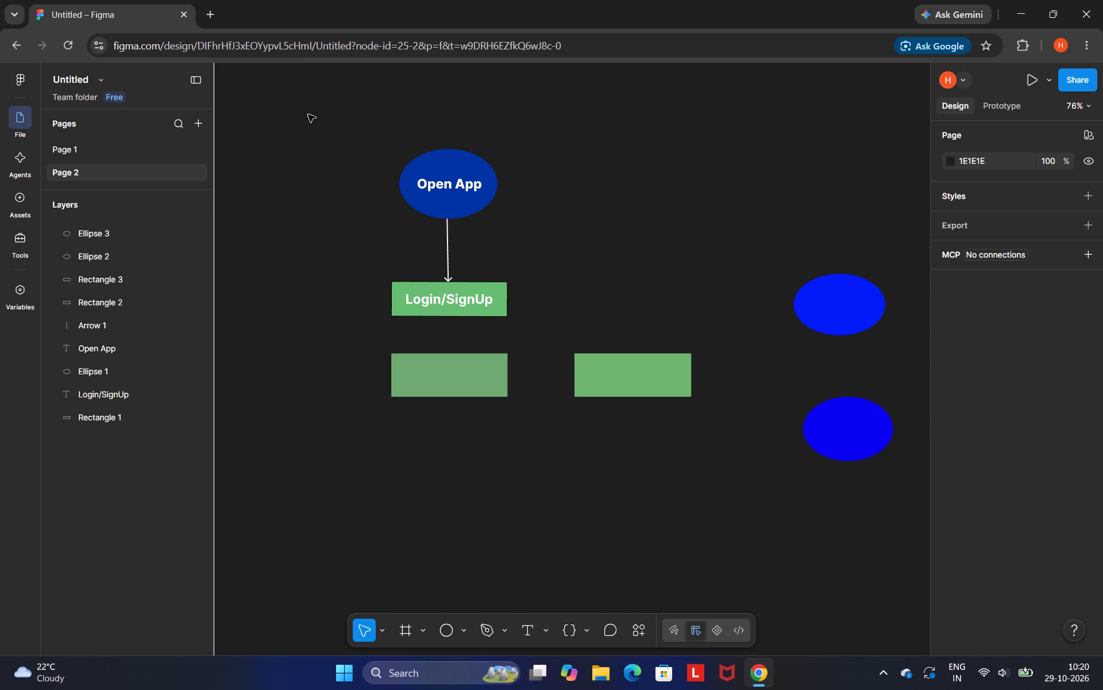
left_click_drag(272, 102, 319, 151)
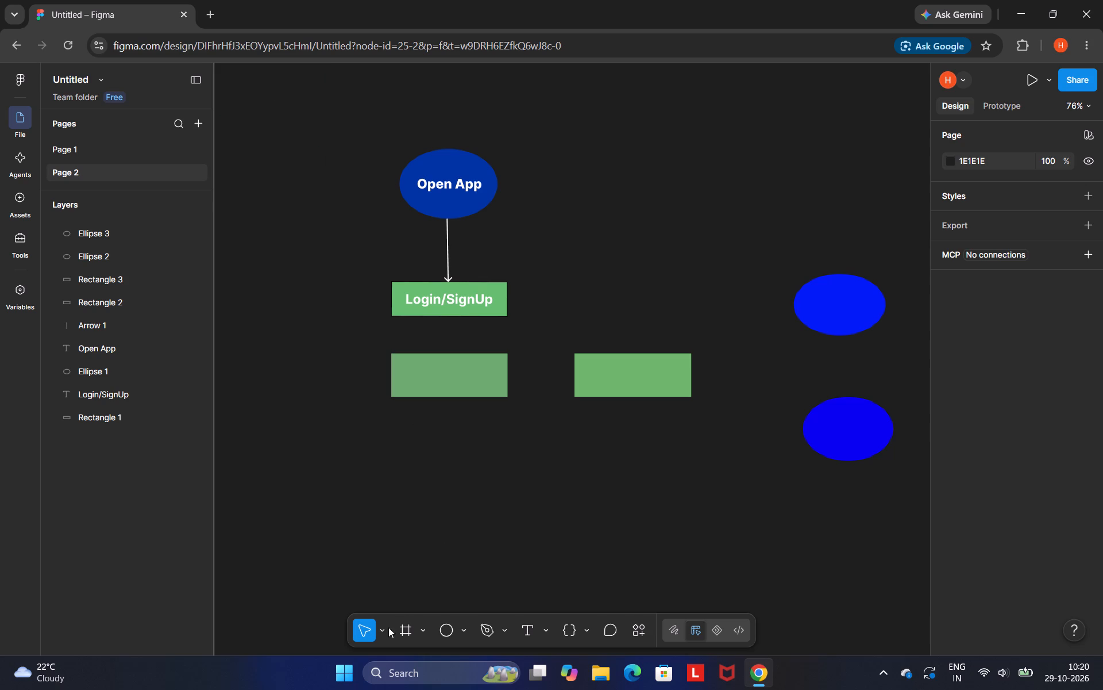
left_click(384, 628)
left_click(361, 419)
Resize the upper bright blue ellipse to about 170 × 126, close to the size of the Open App ellipse.
left_click(462, 202)
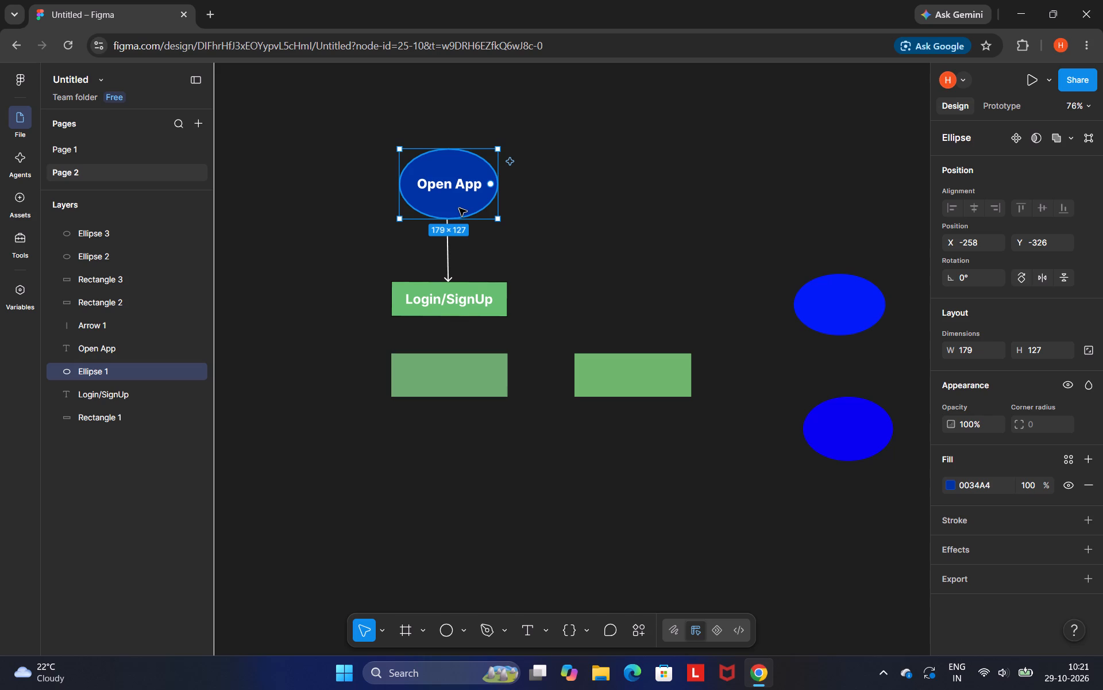
left_click(618, 235)
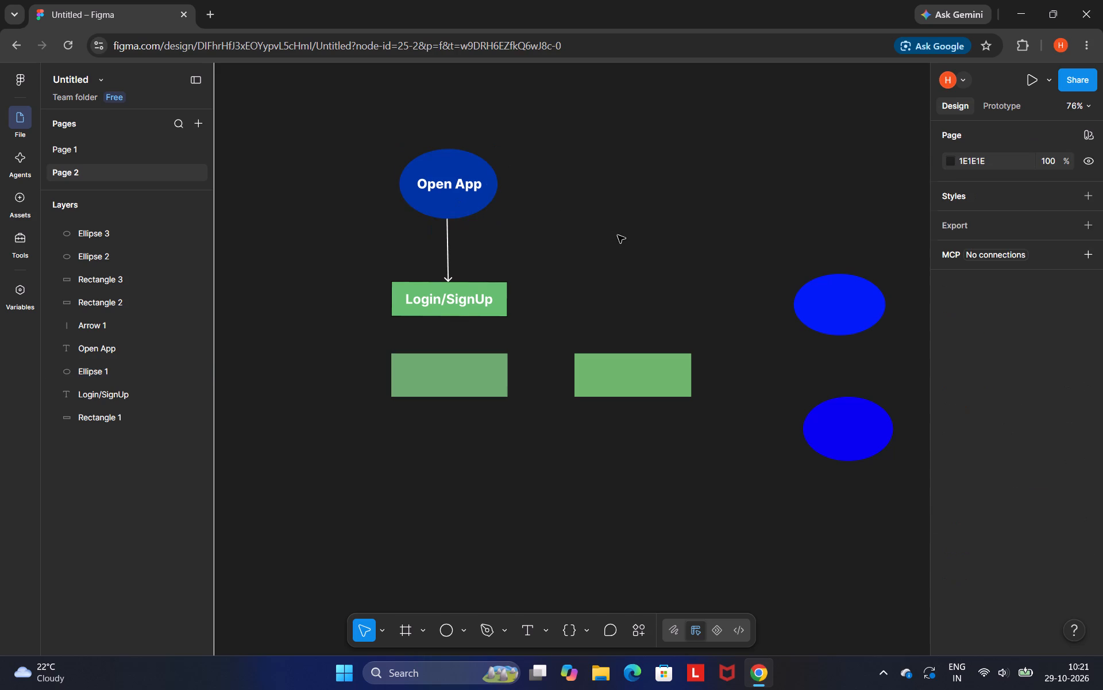
left_click(849, 328)
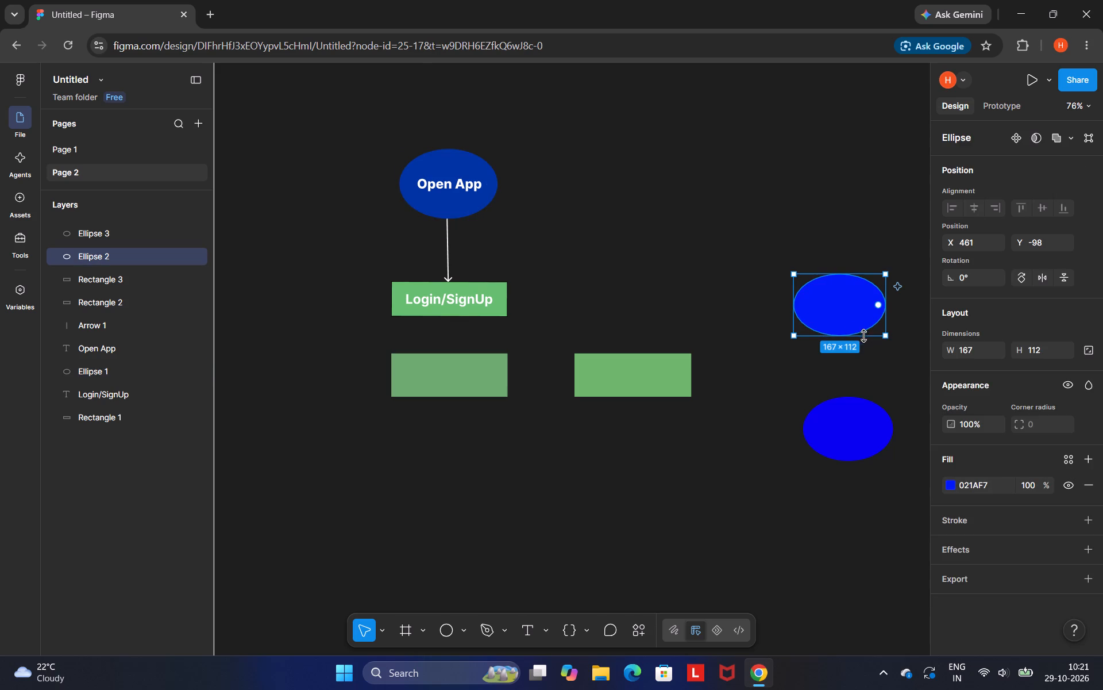
left_click_drag(885, 335, 884, 338)
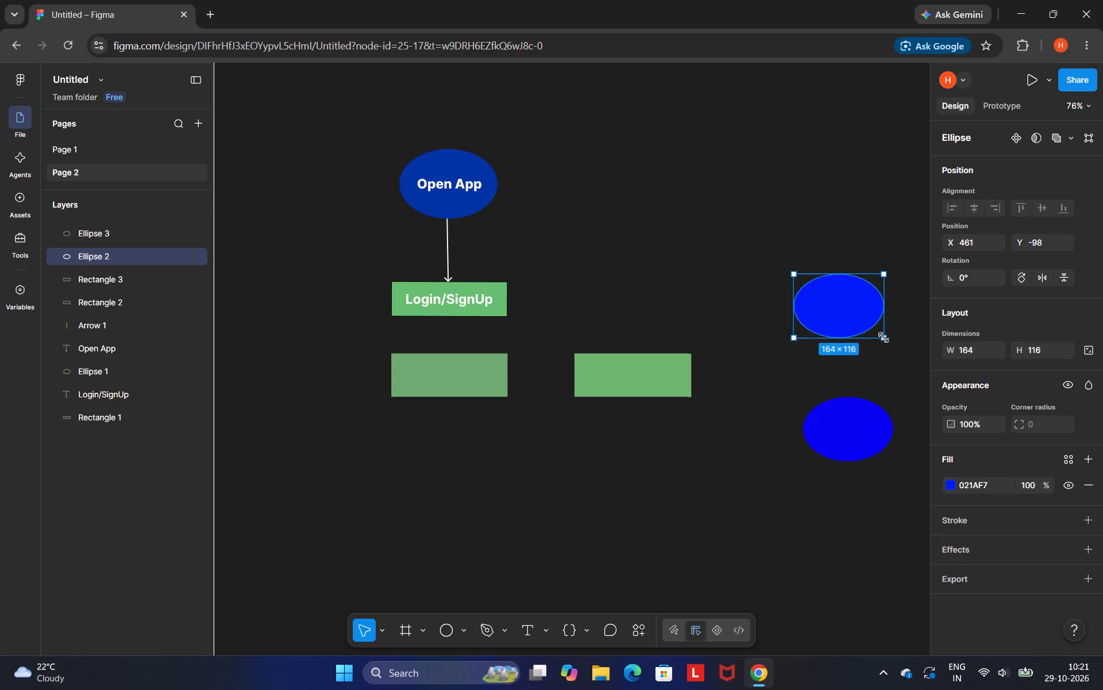
left_click_drag(884, 338, 886, 340)
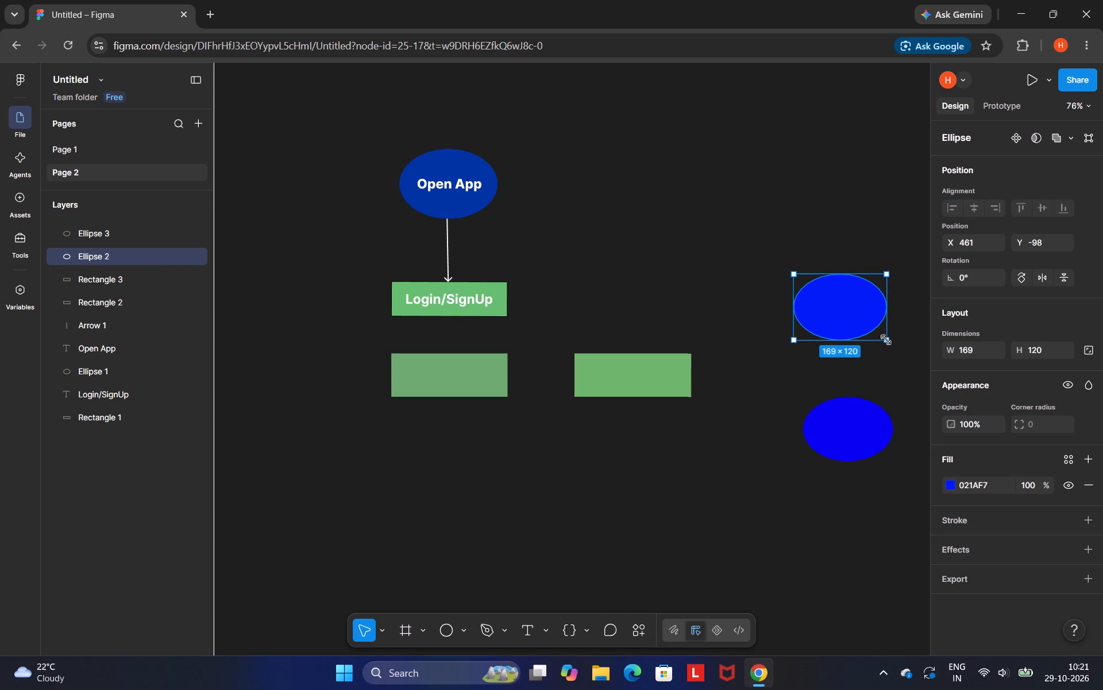
left_click_drag(886, 340, 887, 343)
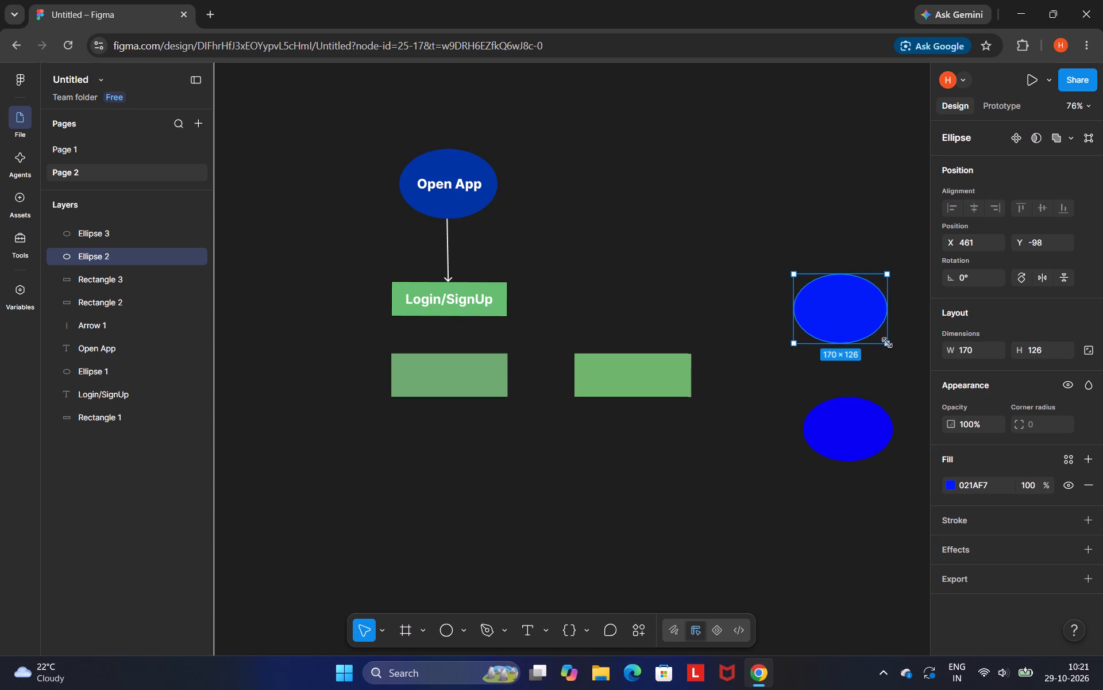
left_click(745, 305)
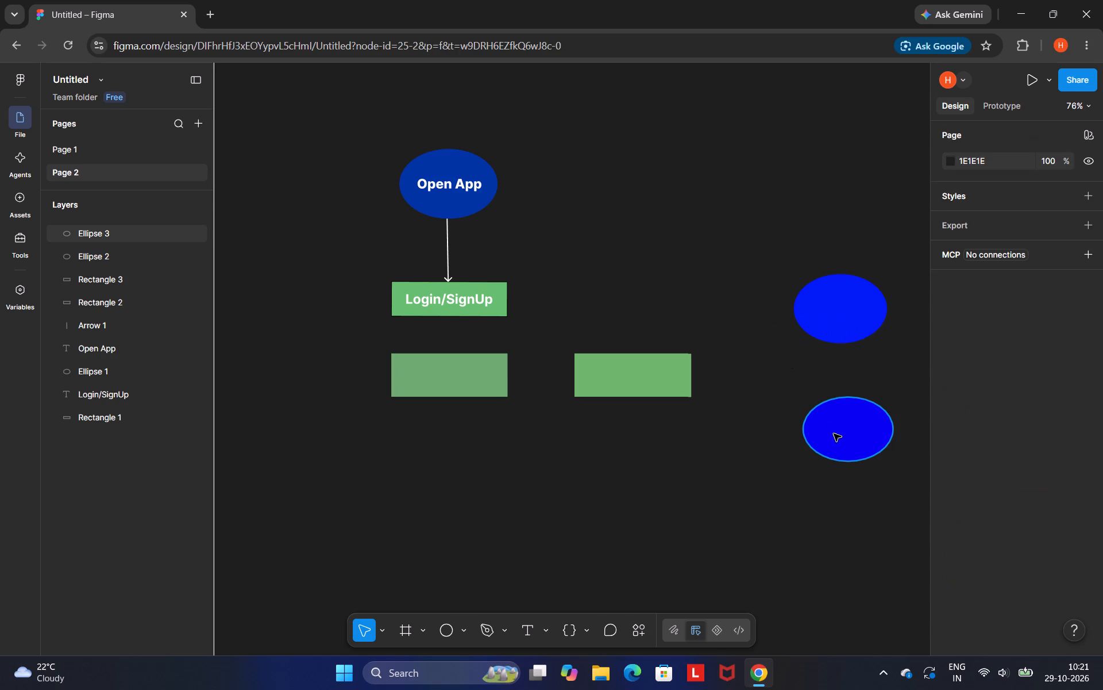
Resize the lower bright blue ellipse to about 168 × 124 and shift it horizontally to about X 482.
left_click(834, 434)
left_click(894, 462)
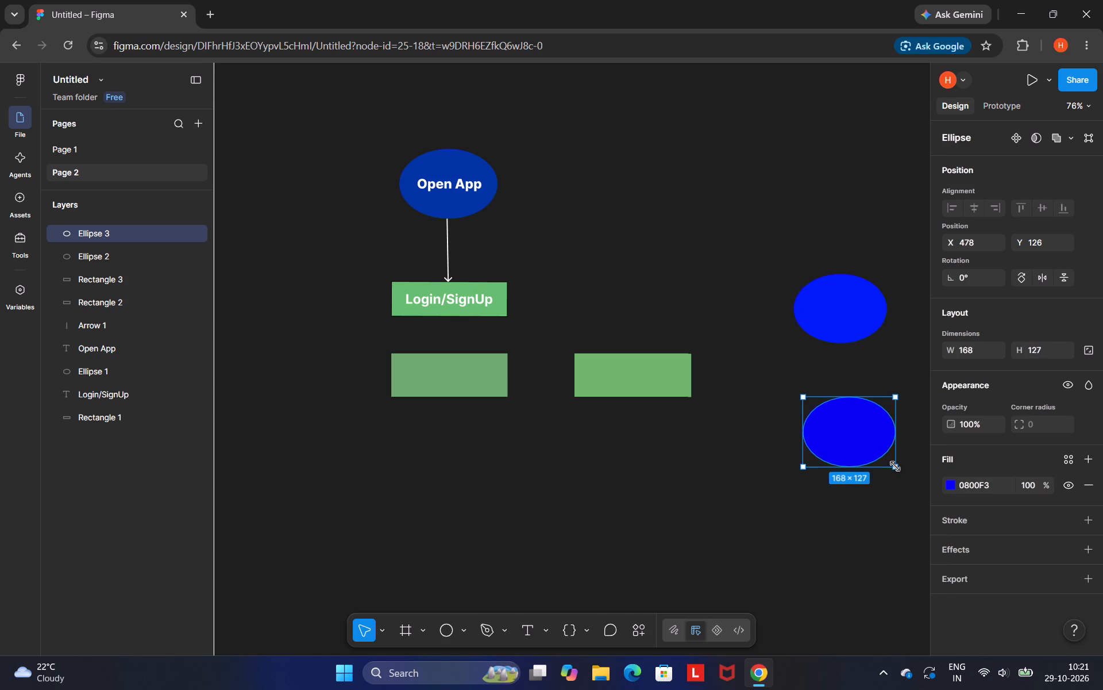
left_click(858, 440)
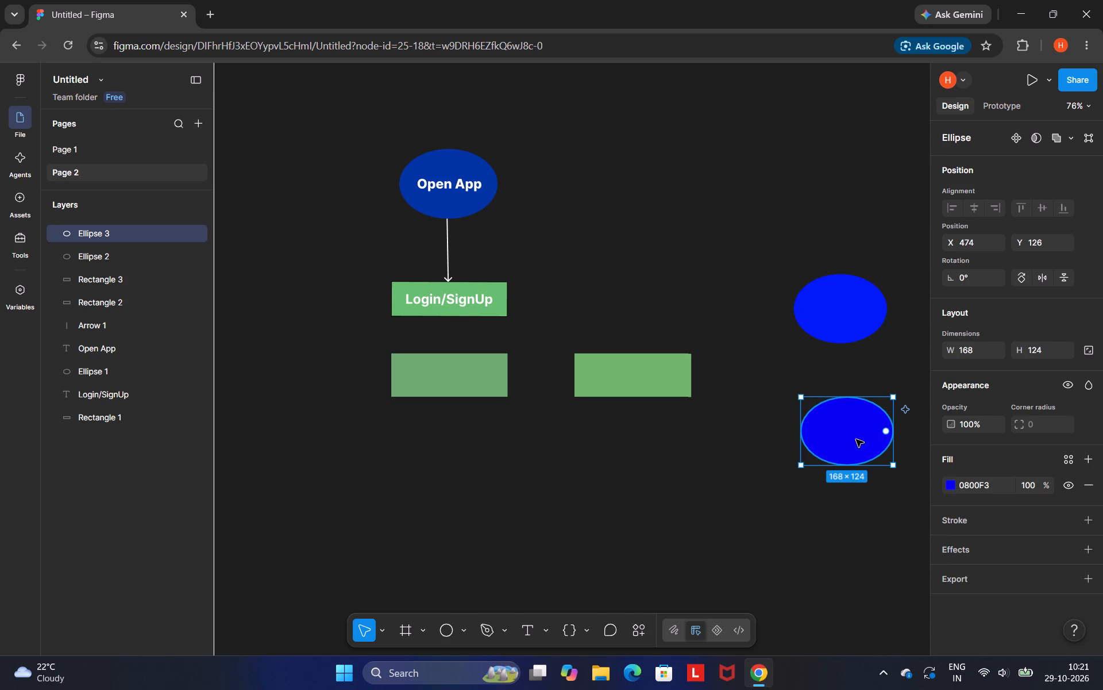
left_click(856, 439)
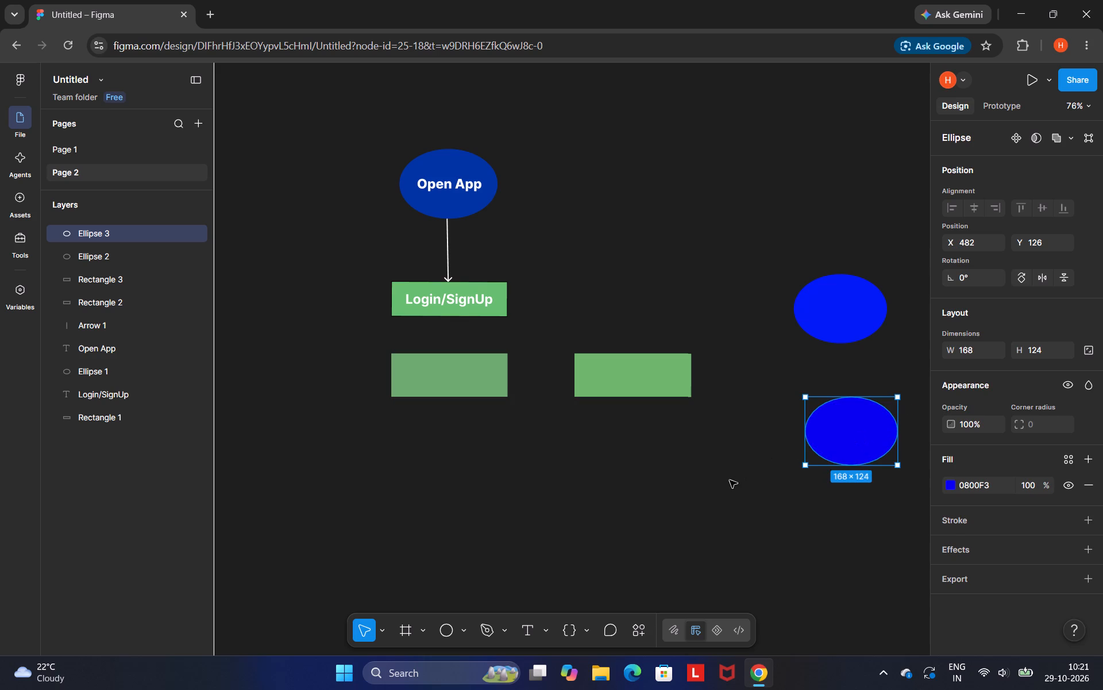
left_click(730, 480)
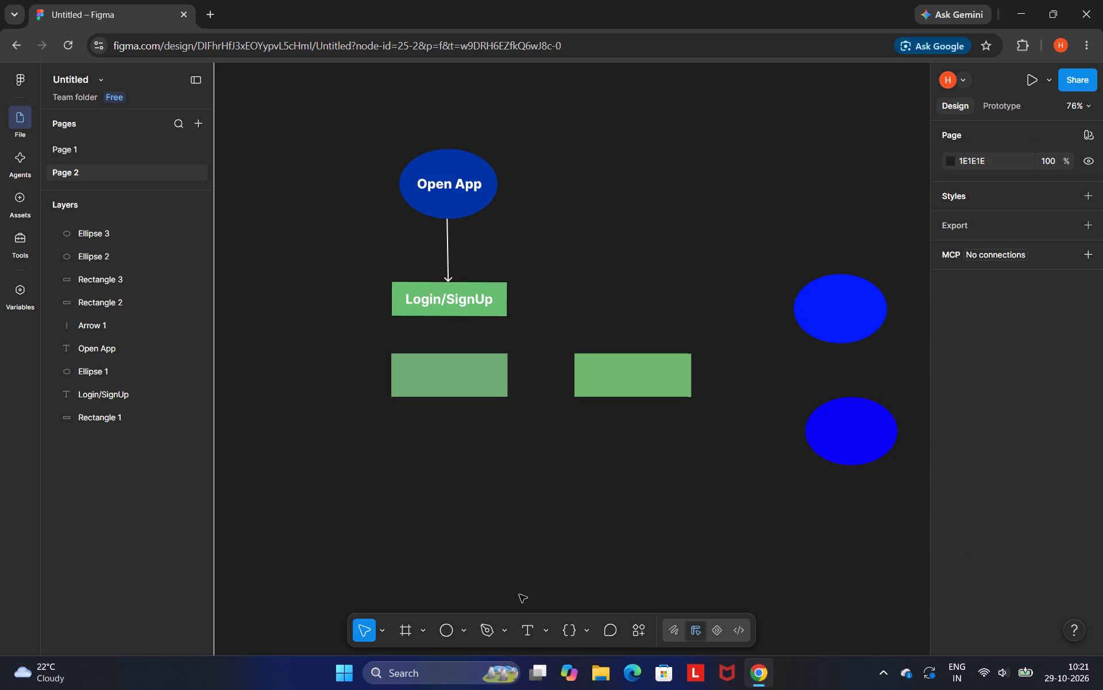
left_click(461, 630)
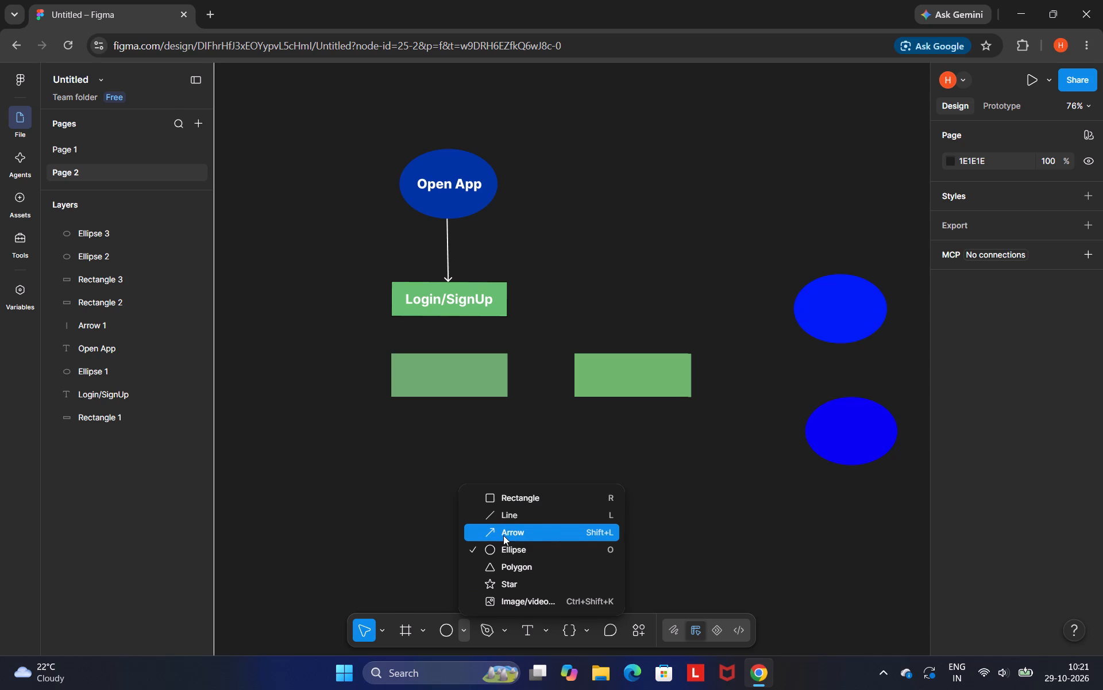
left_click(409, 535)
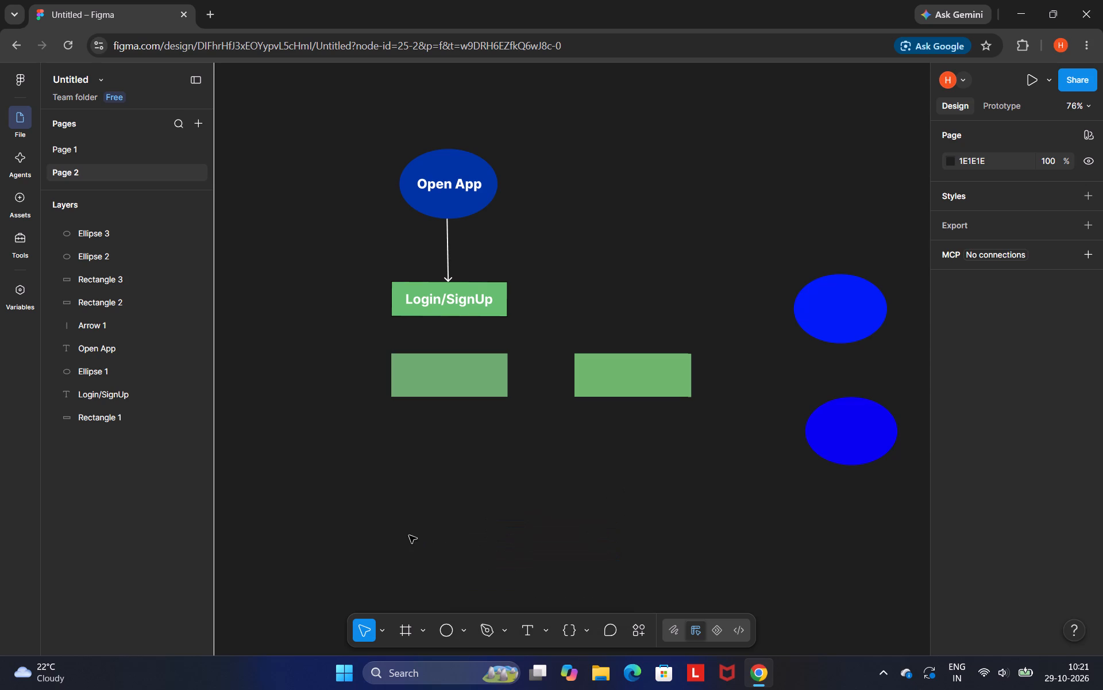